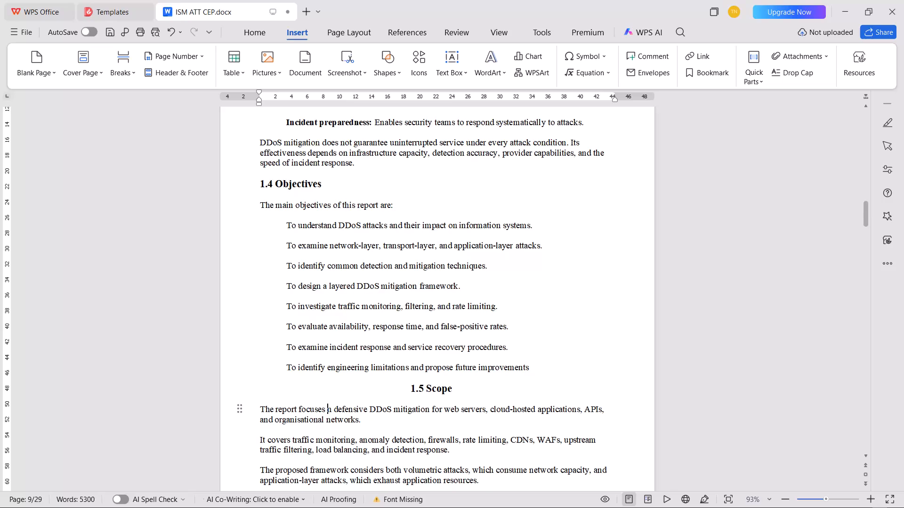
Complete the word "on" in the first sentence of section 1.5 so it reads "The report focuses on defensive DDoS mitigation".
{"action": "key", "text": "i"}
{"action": "key", "text": "BackSpace"}
{"action": "key", "text": "o"}
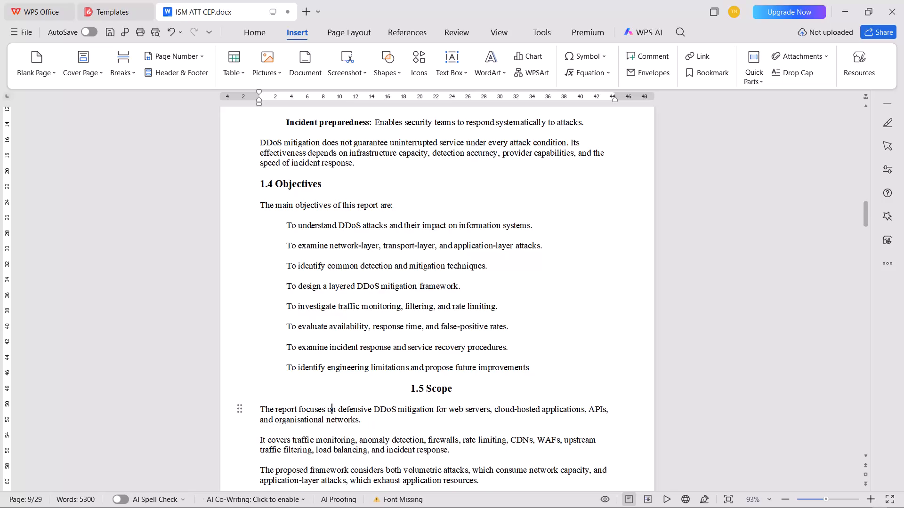
Left-align the centred headings 1.5 Scope and 1.6 Complex Engineering Problem Identification.
{"action": "left_click", "coordinate": [334, 385]}
{"action": "key", "text": "BackSpace"}
{"action": "key", "text": "BackSpace"}
{"action": "scroll", "coordinate": [334, 385], "scroll_direction": "down", "scroll_amount": 9}
{"action": "scroll", "coordinate": [327, 354], "scroll_direction": "up", "scroll_amount": 1}
{"action": "scroll", "coordinate": [327, 354], "scroll_direction": "down", "scroll_amount": 1}
{"action": "left_click", "coordinate": [315, 372]}
{"action": "key", "text": "BackSpace"}
{"action": "key", "text": "BackSpace"}
Remove the numbers 1 to 3 from the Distributed attack sources, Traffic classification and Resource constraints items in section 1.6, keeping separate paragraphs.
{"action": "scroll", "coordinate": [324, 371], "scroll_direction": "down", "scroll_amount": 6}
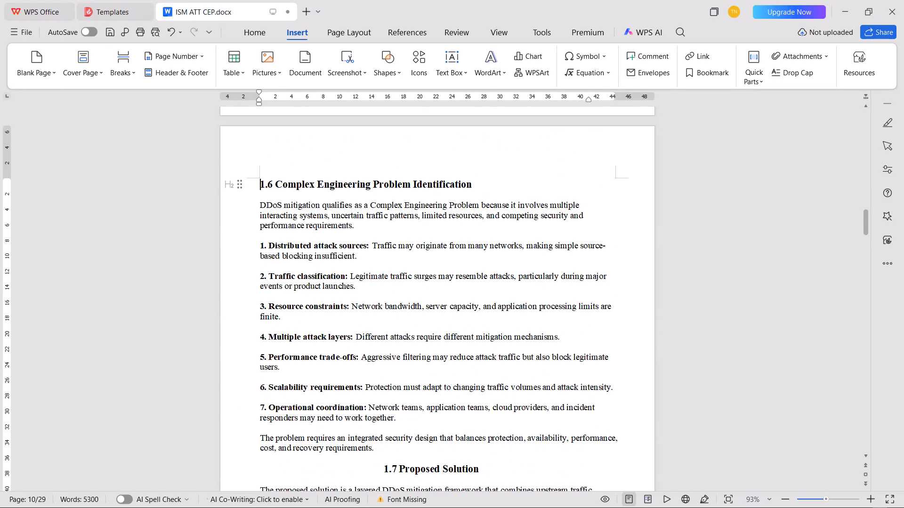
{"action": "left_click", "coordinate": [270, 246]}
{"action": "key", "text": "BackSpace"}
{"action": "key", "text": "BackSpace"}
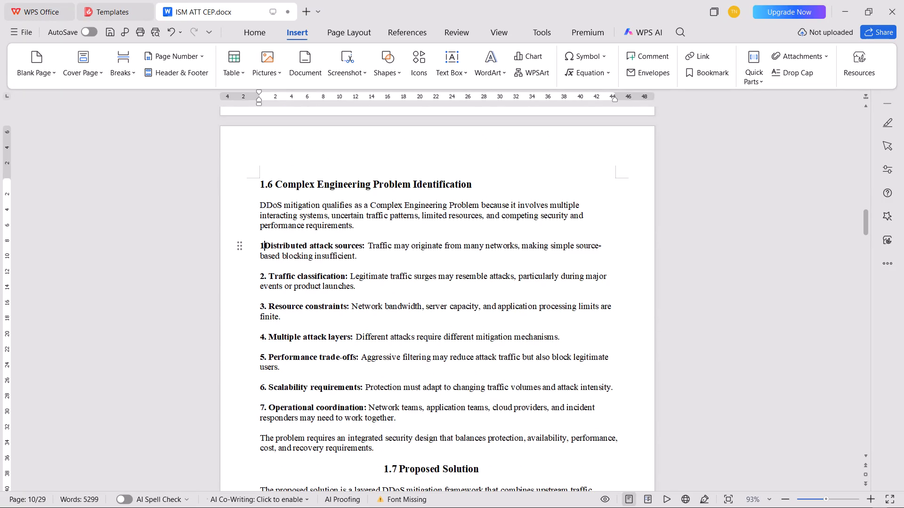
{"action": "key", "text": "BackSpace"}
{"action": "left_click", "coordinate": [268, 278]}
{"action": "key", "text": "ctrl+BackSpace"}
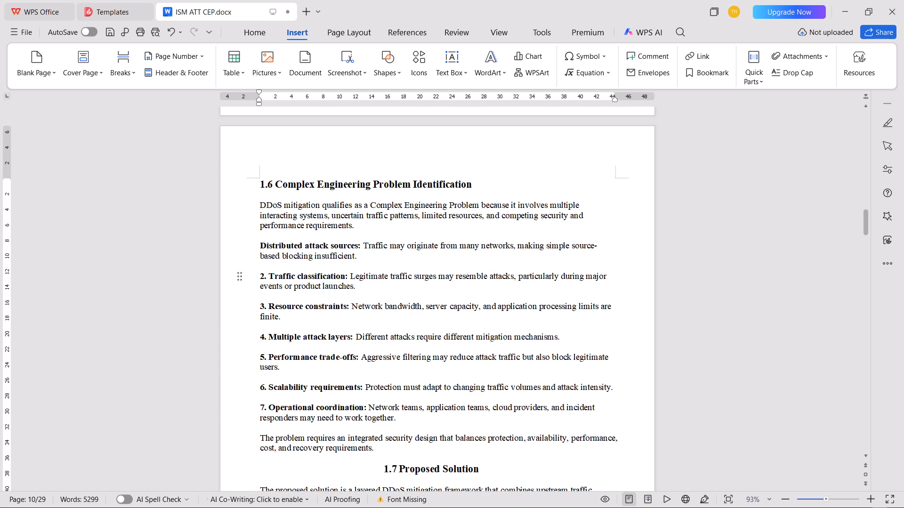
{"action": "key", "text": "ctrl+BackSpace"}
{"action": "left_click", "coordinate": [271, 304]}
{"action": "key", "text": "ctrl+BackSpace"}
{"action": "key", "text": "ctrl+BackSpace"}
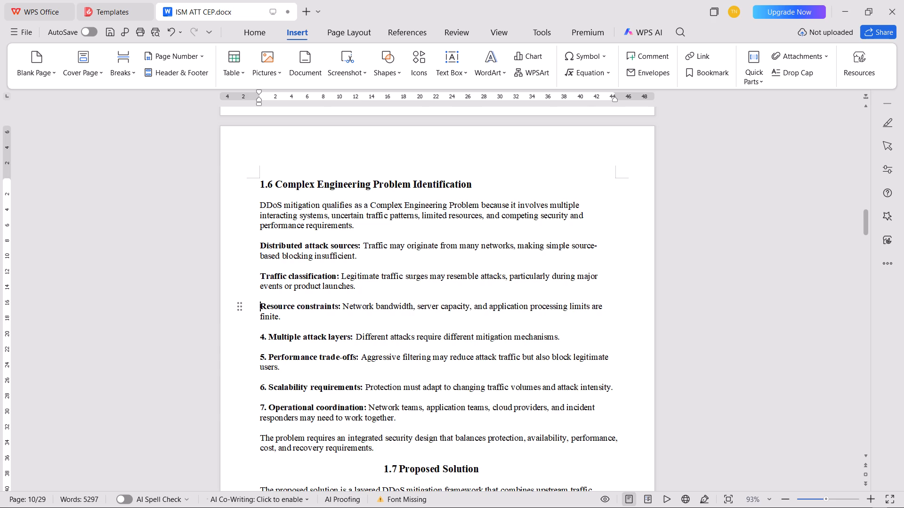
{"action": "key", "text": "BackSpace"}
{"action": "key", "text": "Return"}
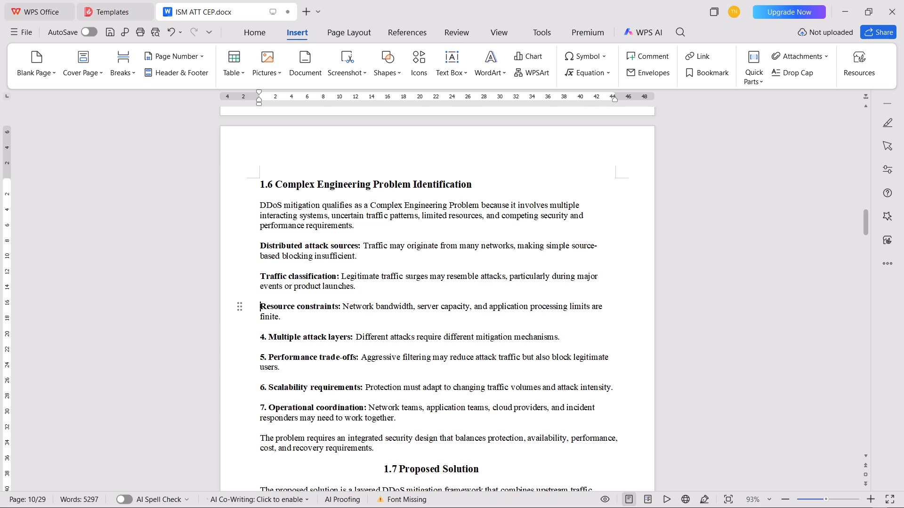
{"action": "left_click", "coordinate": [258, 278]}
{"action": "key", "text": "BackSpace"}
{"action": "key", "text": "Return"}
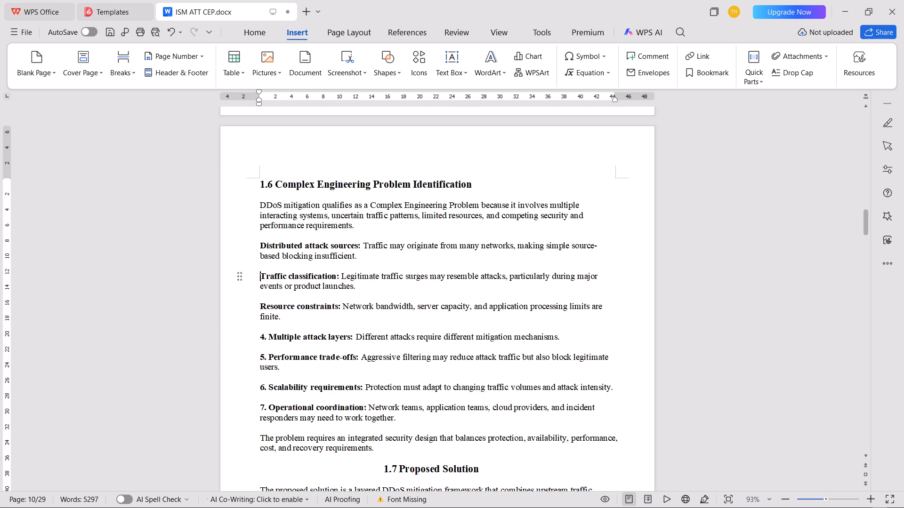
Remove the numbers 4 and 5 from the Multiple attack layers and Performance trade-offs items, keeping each as its own paragraph.
{"action": "left_click", "coordinate": [268, 336]}
{"action": "key", "text": "ctrl+BackSpace"}
{"action": "key", "text": "ctrl+BackSpace"}
{"action": "key", "text": "BackSpace"}
{"action": "key", "text": "Return"}
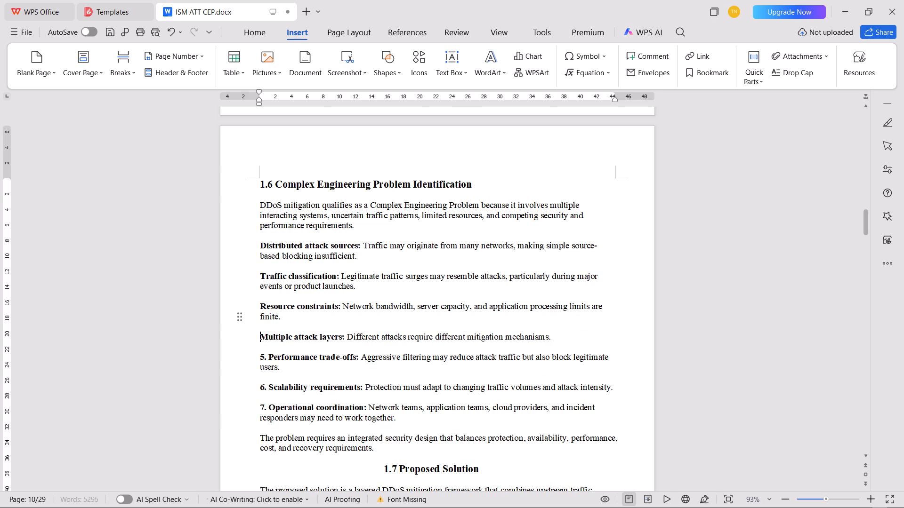
{"action": "left_click", "coordinate": [267, 358]}
{"action": "key", "text": "ctrl+BackSpace"}
{"action": "key", "text": "ctrl+BackSpace"}
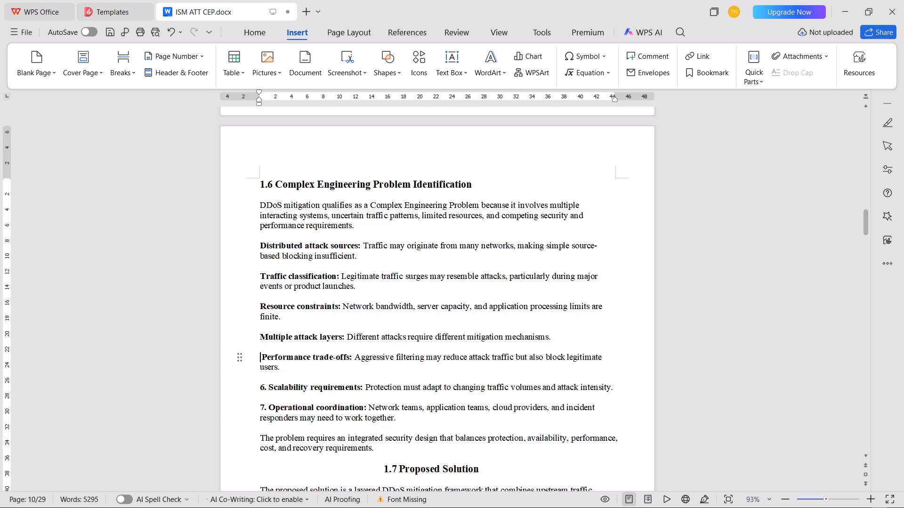
{"action": "key", "text": "Right"}
{"action": "key", "text": "BackSpace"}
{"action": "key", "text": "Return"}
{"action": "key", "text": "BackSpace"}
{"action": "key", "text": "BackSpace"}
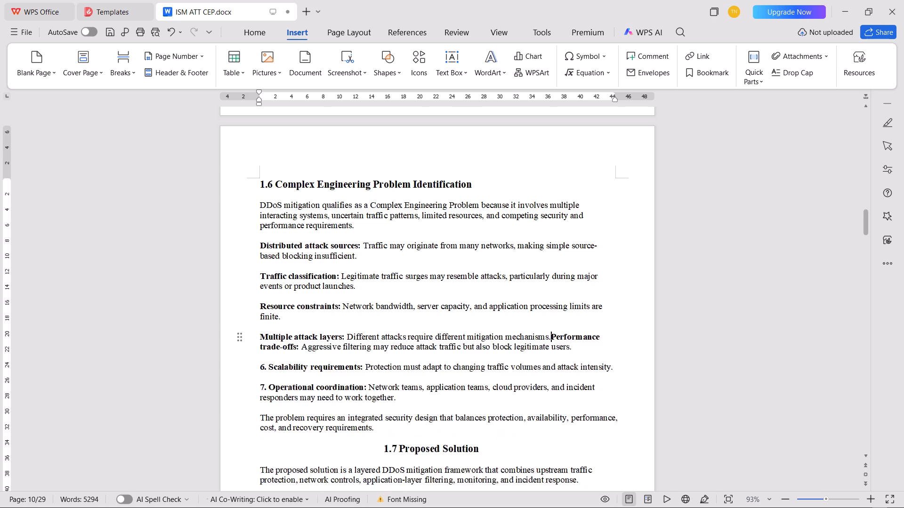
{"action": "key", "text": "Return"}
Remove the number 6 from the Scalability requirements item, keeping the wording and paragraph intact.
{"action": "left_click", "coordinate": [266, 384]}
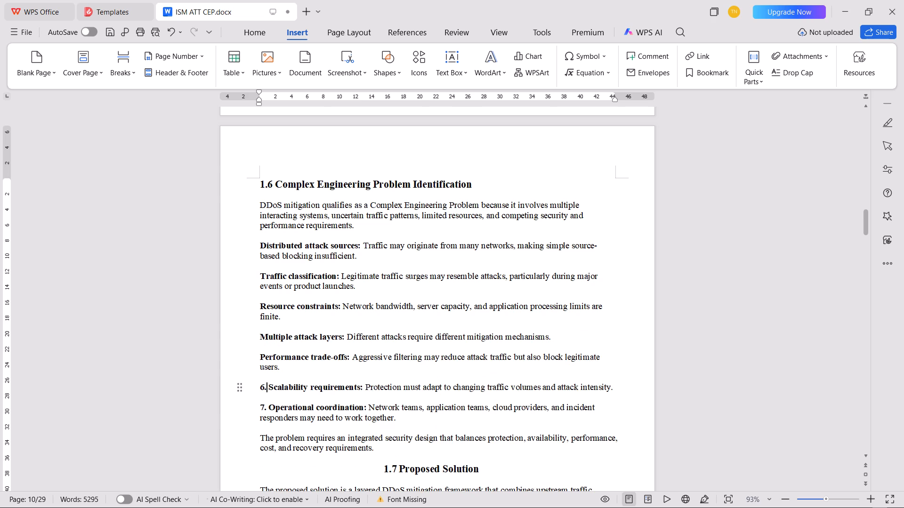
{"action": "key", "text": "Right"}
{"action": "key", "text": "Right"}
{"action": "key", "text": "BackSpace"}
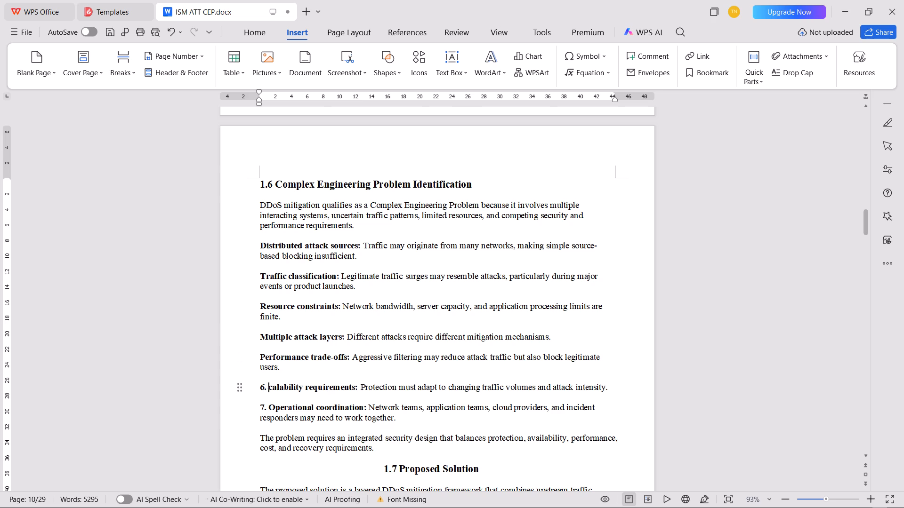
{"action": "key", "text": "shift+s"}
{"action": "key", "text": "Left"}
{"action": "key", "text": "BackSpace"}
{"action": "key", "text": "BackSpace"}
{"action": "key", "text": "BackSpace"}
{"action": "key", "text": "BackSpace"}
{"action": "key", "text": "Return"}
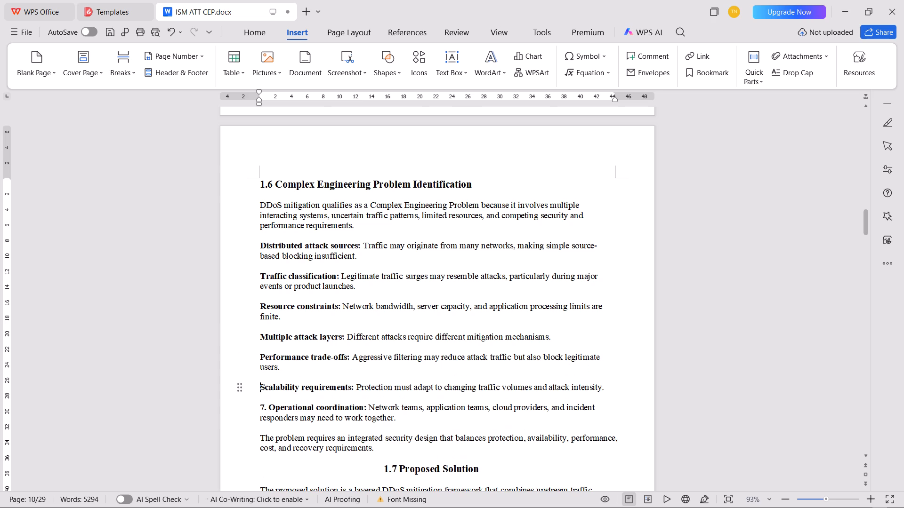
Remove the number 7 from the Operational coordination item in section 1.6, keeping it as its own paragraph.
{"action": "scroll", "coordinate": [288, 368], "scroll_direction": "down", "scroll_amount": 2}
{"action": "left_click", "coordinate": [269, 325]}
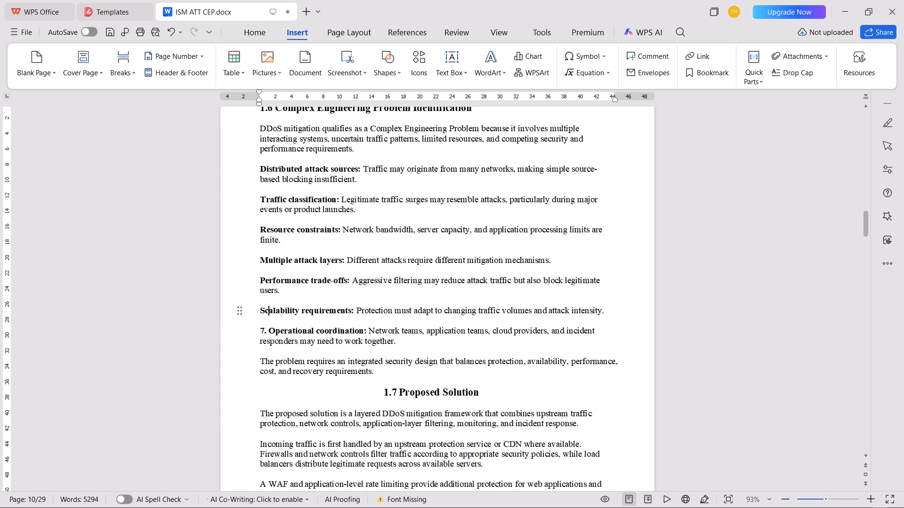
{"action": "left_click", "coordinate": [270, 330]}
{"action": "key", "text": "BackSpace"}
{"action": "key", "text": "BackSpace"}
{"action": "key", "text": "BackSpace"}
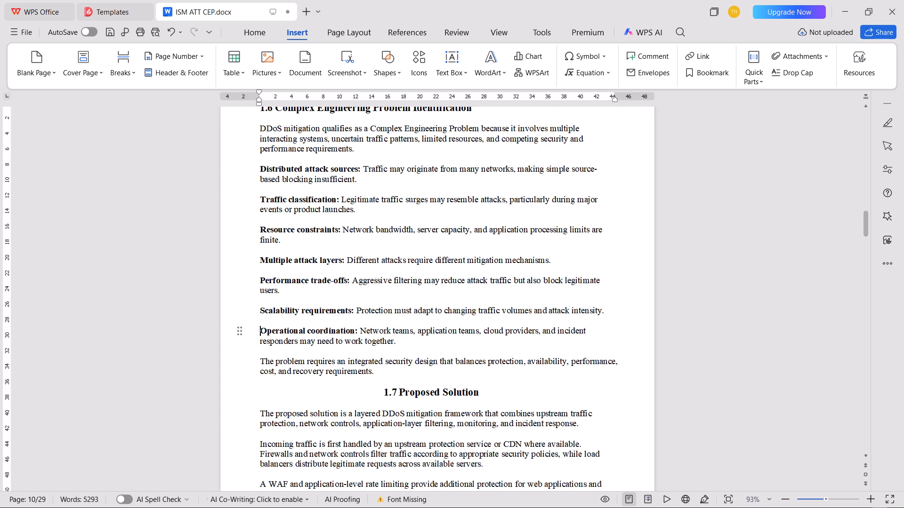
{"action": "key", "text": "BackSpace"}
{"action": "key", "text": "Return"}
Left-align the 1.7 Proposed Solution heading, keeping it as a separate heading below the section 1.6 text.
{"action": "left_click", "coordinate": [285, 393]}
{"action": "key", "text": "BackSpace"}
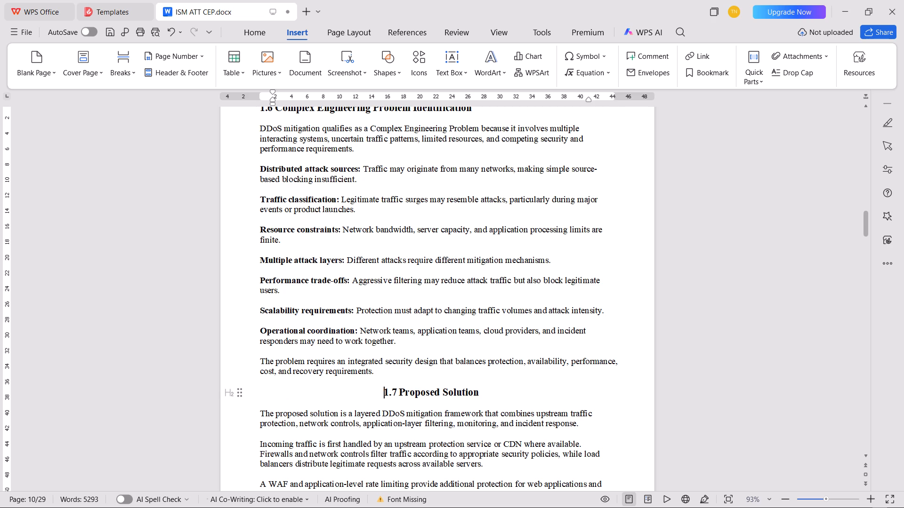
{"action": "key", "text": "BackSpace"}
{"action": "scroll", "coordinate": [258, 386], "scroll_direction": "down", "scroll_amount": 3}
{"action": "key", "text": "BackSpace"}
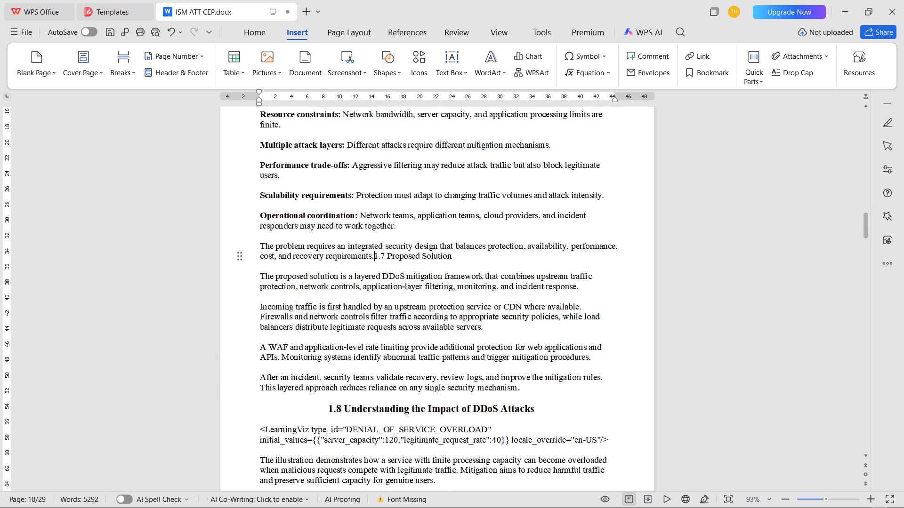
{"action": "key", "text": "ctrl+z"}
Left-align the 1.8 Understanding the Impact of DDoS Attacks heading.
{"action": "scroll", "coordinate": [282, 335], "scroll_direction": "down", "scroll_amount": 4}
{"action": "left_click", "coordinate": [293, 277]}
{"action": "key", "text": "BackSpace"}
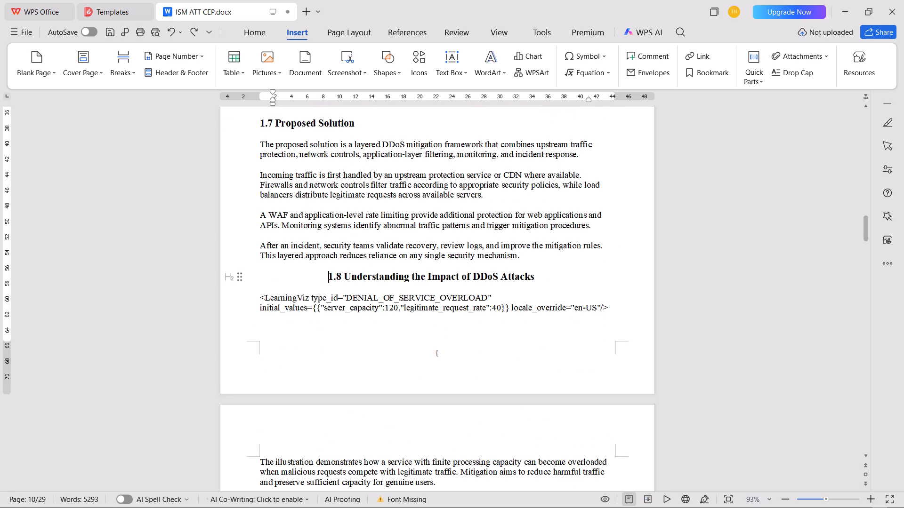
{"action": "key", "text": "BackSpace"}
Delete the 1.8 Understanding the Impact of DDoS Attacks heading together with the LearningViz code lines beneath it.
{"action": "scroll", "coordinate": [293, 277], "scroll_direction": "down", "scroll_amount": 2}
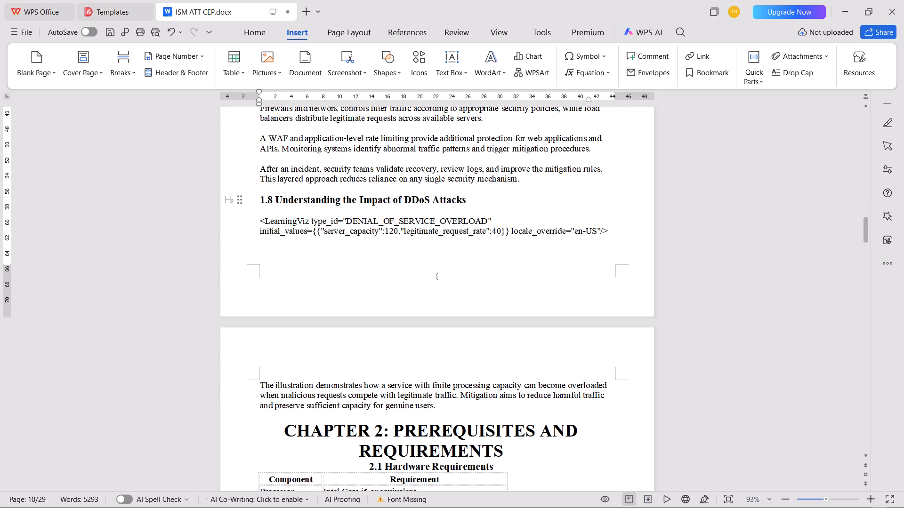
{"action": "left_click_drag", "start_coordinate": [246, 198], "coordinate": [244, 231]}
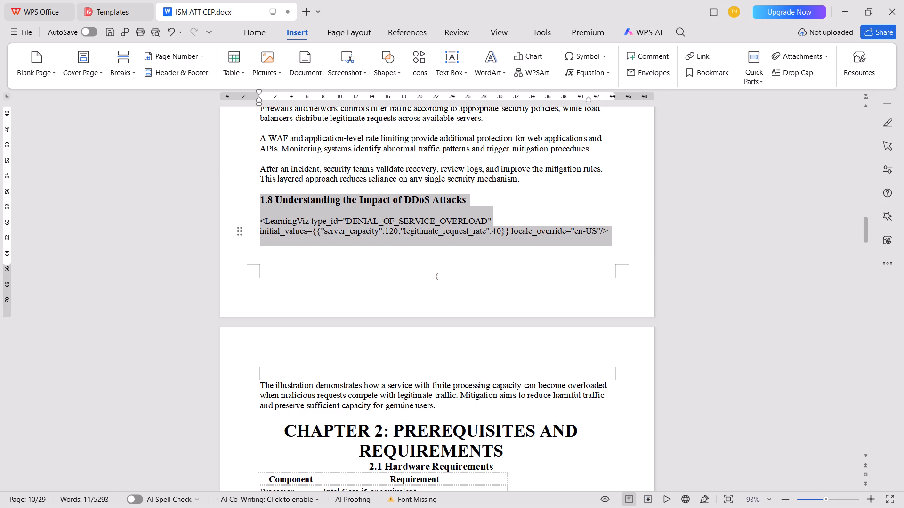
{"action": "key", "text": "BackSpace"}
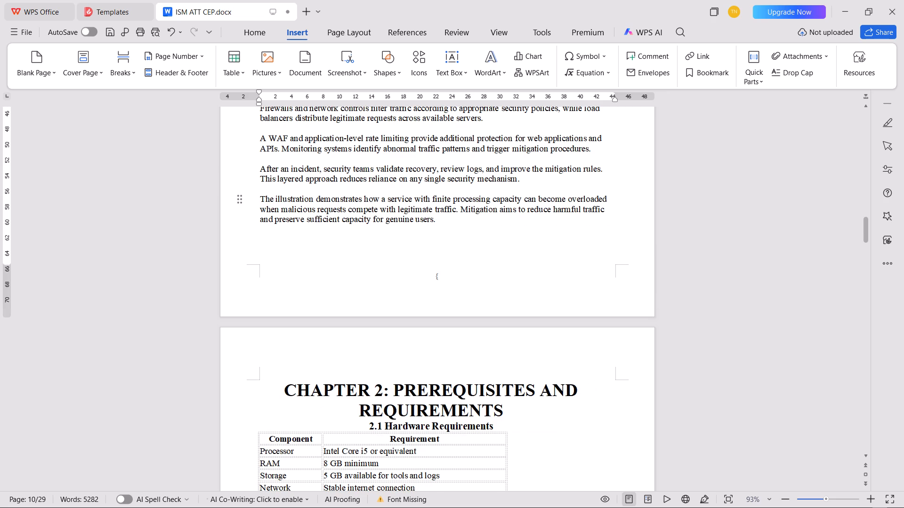
Left-align the Chapter 2 heading, removing its colon and placing PREREQUISITES AND REQUIREMENTS on a separate line below CHAPTER 2.
{"action": "left_click", "coordinate": [456, 227]}
{"action": "key", "text": "Right"}
{"action": "key", "text": "BackSpace"}
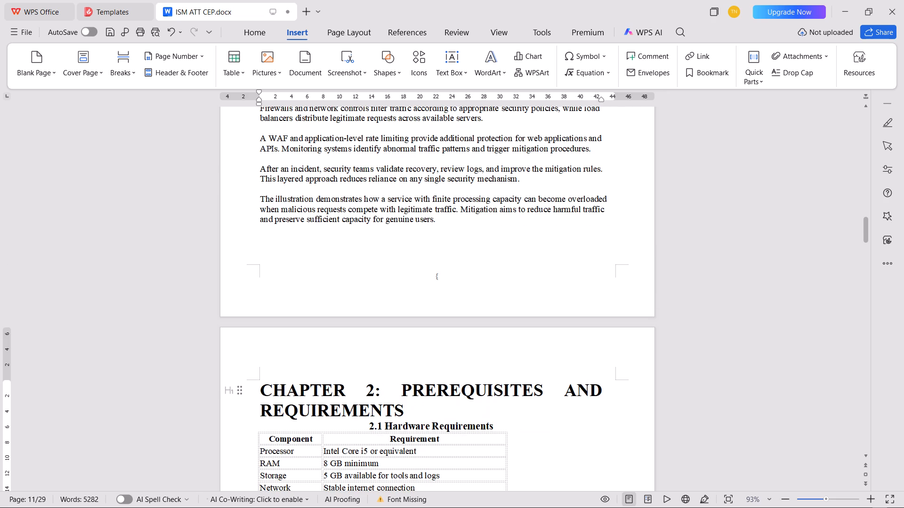
{"action": "left_click", "coordinate": [408, 392]}
{"action": "left_click", "coordinate": [403, 391]}
{"action": "key", "text": "BackSpace"}
{"action": "key", "text": "BackSpace"}
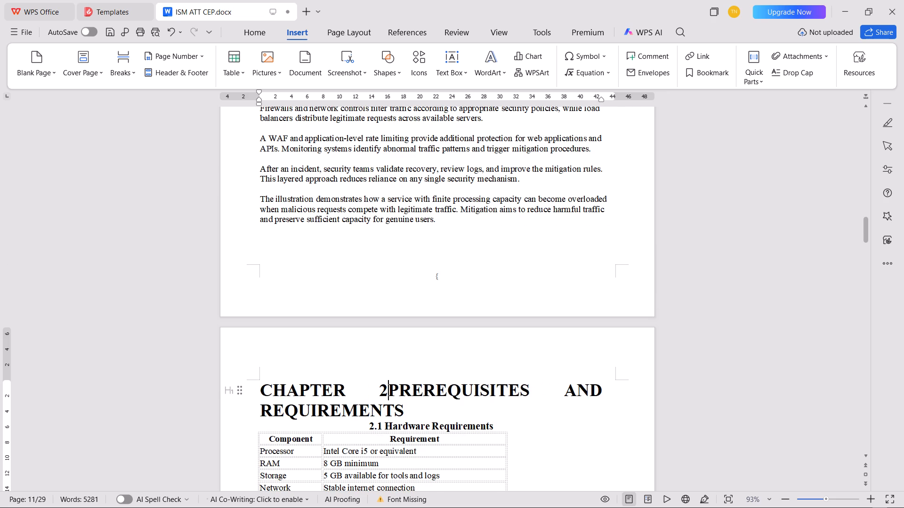
{"action": "key", "text": "Return"}
Start Chapter 2 on a new page by inserting a blank page before its heading and removing the surplus empty line and page.
{"action": "left_click", "coordinate": [469, 225]}
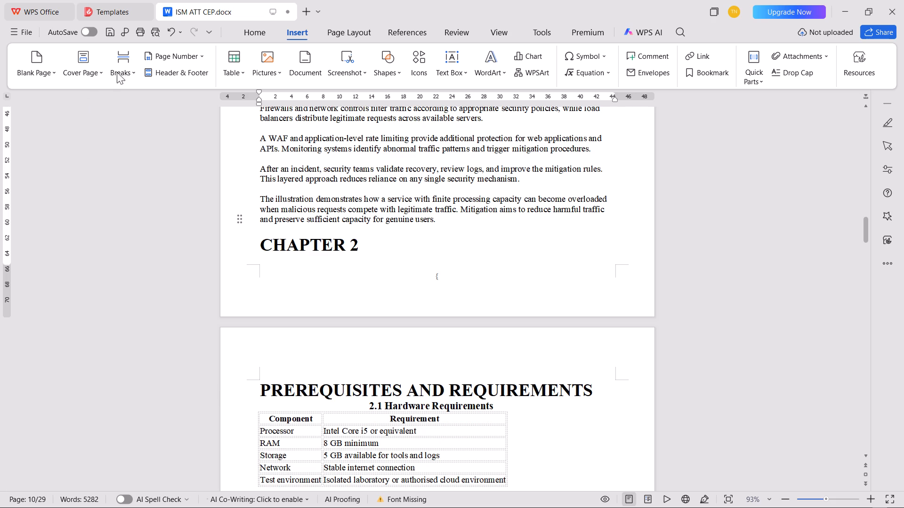
{"action": "left_click", "coordinate": [46, 76]}
{"action": "left_click", "coordinate": [48, 92]}
{"action": "scroll", "coordinate": [302, 214], "scroll_direction": "up", "scroll_amount": 7}
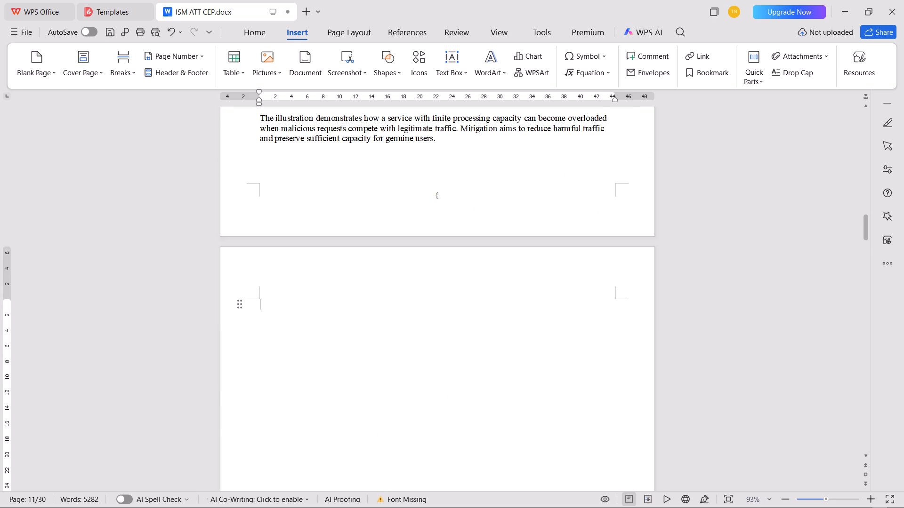
{"action": "key", "text": "Right"}
{"action": "scroll", "coordinate": [379, 238], "scroll_direction": "down", "scroll_amount": 6}
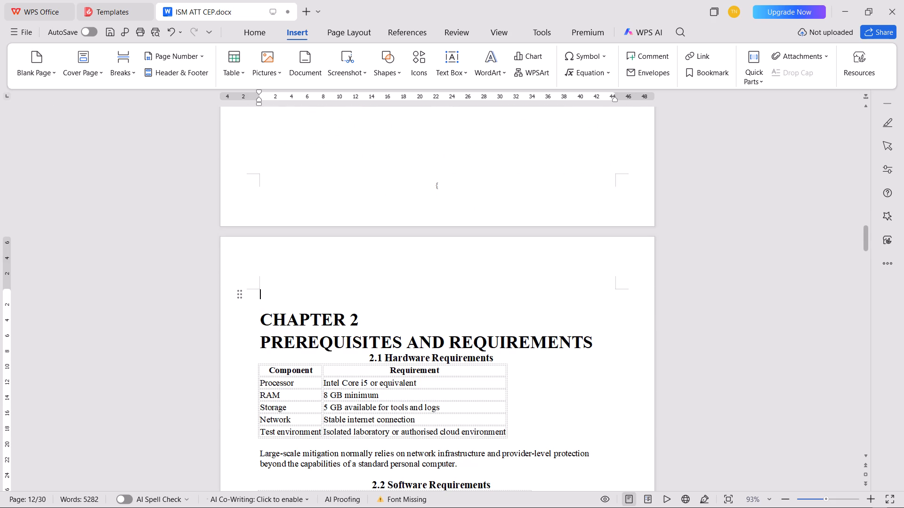
{"action": "left_click", "coordinate": [262, 321]}
{"action": "key", "text": "BackSpace"}
{"action": "scroll", "coordinate": [310, 353], "scroll_direction": "up", "scroll_amount": 9}
{"action": "scroll", "coordinate": [315, 349], "scroll_direction": "down", "scroll_amount": 8}
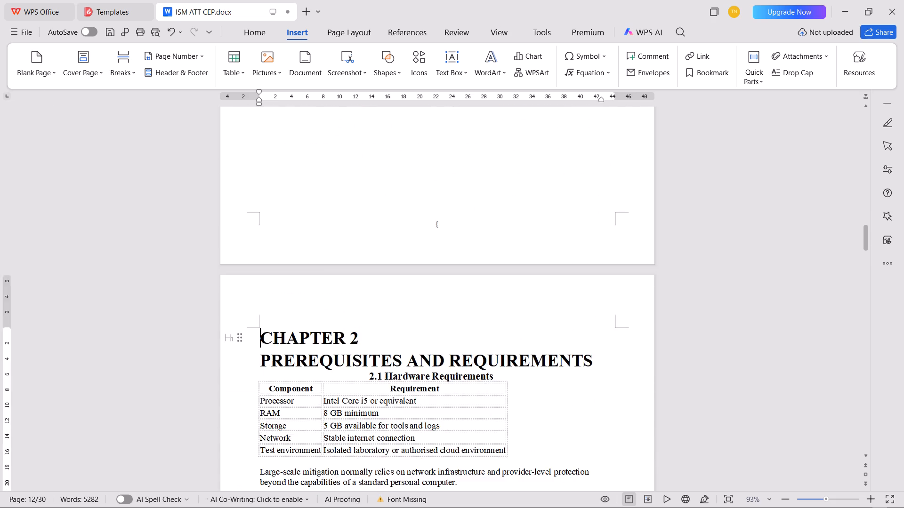
{"action": "key", "text": "BackSpace"}
Left-align the headings 2.1 Hardware Requirements, 2.2 Software Requirements and 2.3 Theoretical Prerequisites.
{"action": "scroll", "coordinate": [315, 349], "scroll_direction": "up", "scroll_amount": 11}
{"action": "scroll", "coordinate": [315, 349], "scroll_direction": "down", "scroll_amount": 8}
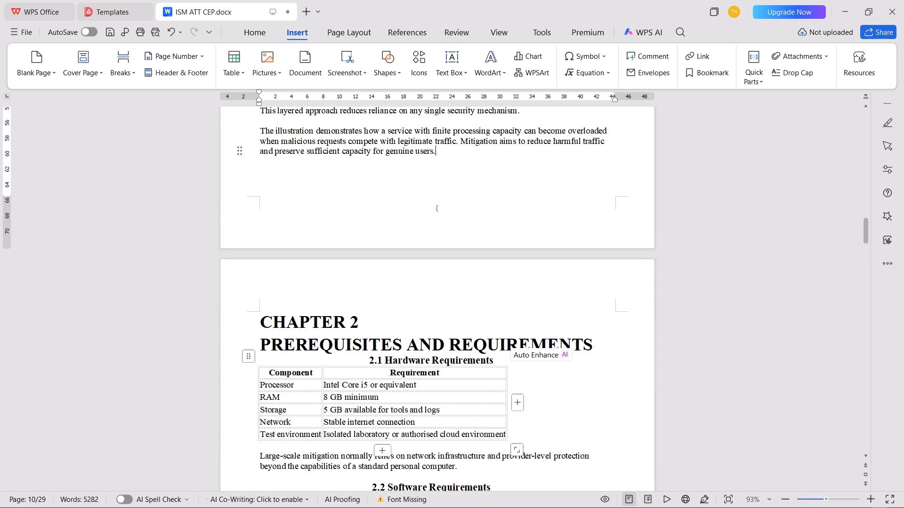
{"action": "left_click", "coordinate": [362, 358]}
{"action": "key", "text": "BackSpace"}
{"action": "key", "text": "BackSpace"}
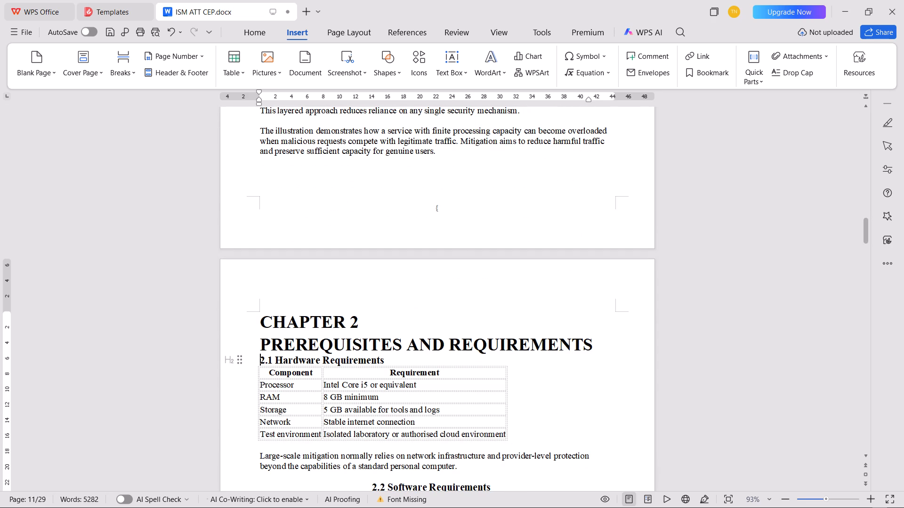
{"action": "scroll", "coordinate": [400, 371], "scroll_direction": "down", "scroll_amount": 3}
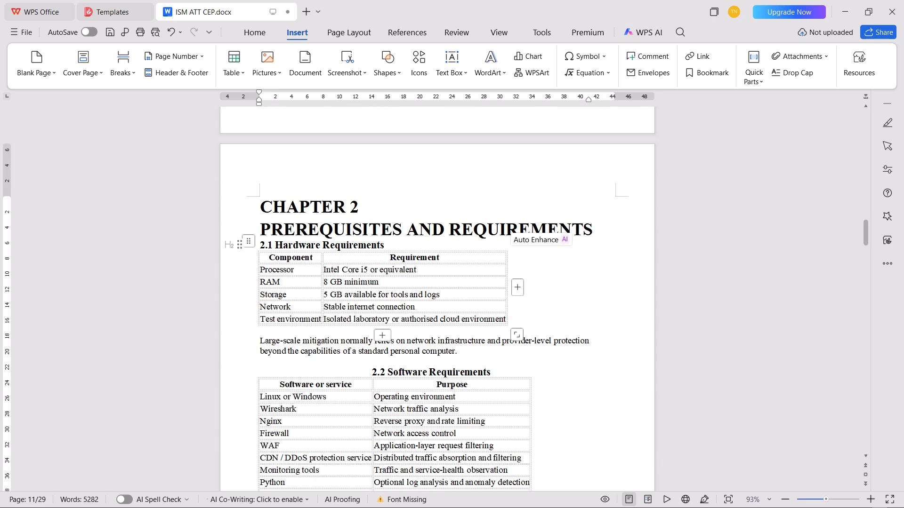
{"action": "left_click", "coordinate": [284, 365]}
{"action": "left_click", "coordinate": [284, 373]}
{"action": "key", "text": "BackSpace"}
{"action": "key", "text": "BackSpace"}
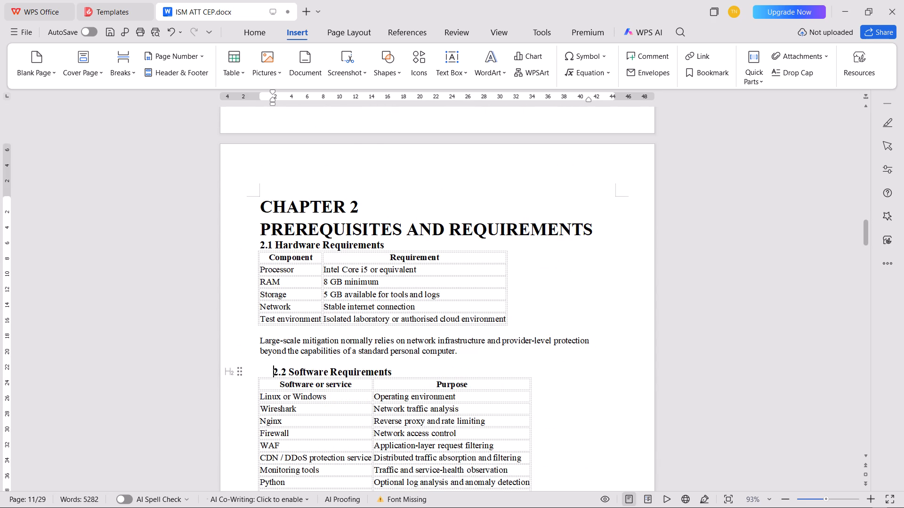
{"action": "scroll", "coordinate": [281, 368], "scroll_direction": "down", "scroll_amount": 7}
{"action": "left_click", "coordinate": [343, 304]}
{"action": "key", "text": "BackSpace"}
{"action": "key", "text": "BackSpace"}
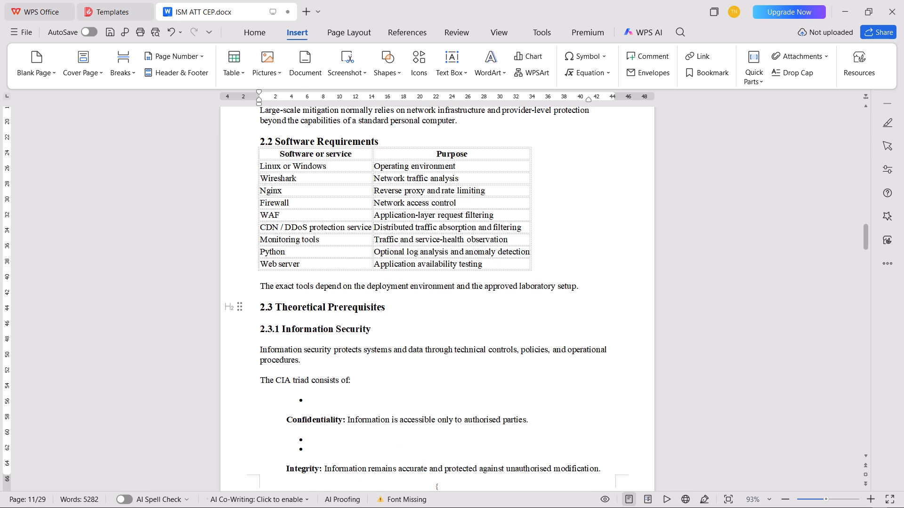
Delete the empty bullets before and after the Confidentiality item in the CIA triad list of section 2.3.1.
{"action": "left_click", "coordinate": [316, 405]}
{"action": "key", "text": "BackSpace"}
{"action": "key", "text": "BackSpace"}
{"action": "key", "text": "BackSpace"}
{"action": "left_click", "coordinate": [324, 424]}
{"action": "key", "text": "BackSpace"}
{"action": "key", "text": "BackSpace"}
{"action": "key", "text": "BackSpace"}
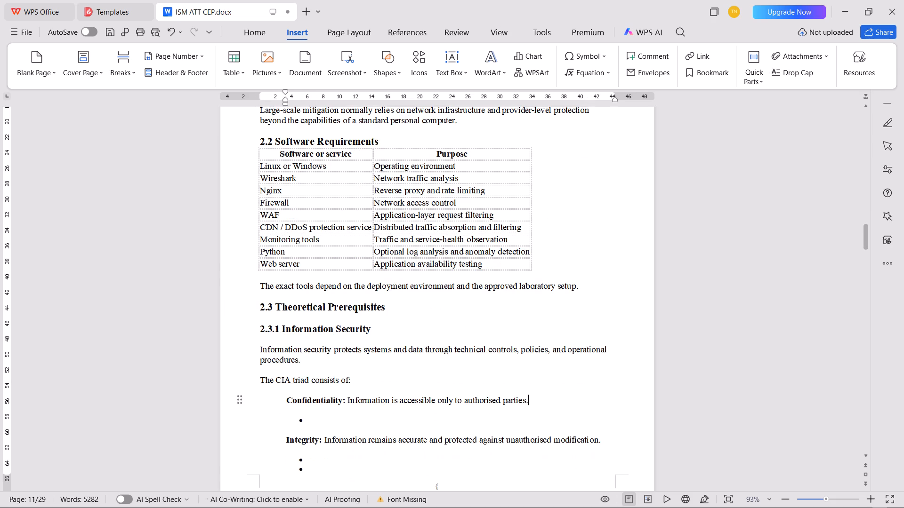
{"action": "left_click", "coordinate": [319, 425]}
{"action": "key", "text": "BackSpace"}
{"action": "key", "text": "BackSpace"}
{"action": "scroll", "coordinate": [322, 420], "scroll_direction": "down", "scroll_amount": 6}
{"action": "key", "text": "BackSpace"}
Delete the empty bullets and blank lines around the Integrity and Availability items of the CIA triad list in section 2.3.1.
{"action": "left_click", "coordinate": [316, 224]}
{"action": "key", "text": "BackSpace"}
{"action": "key", "text": "BackSpace"}
{"action": "key", "text": "BackSpace"}
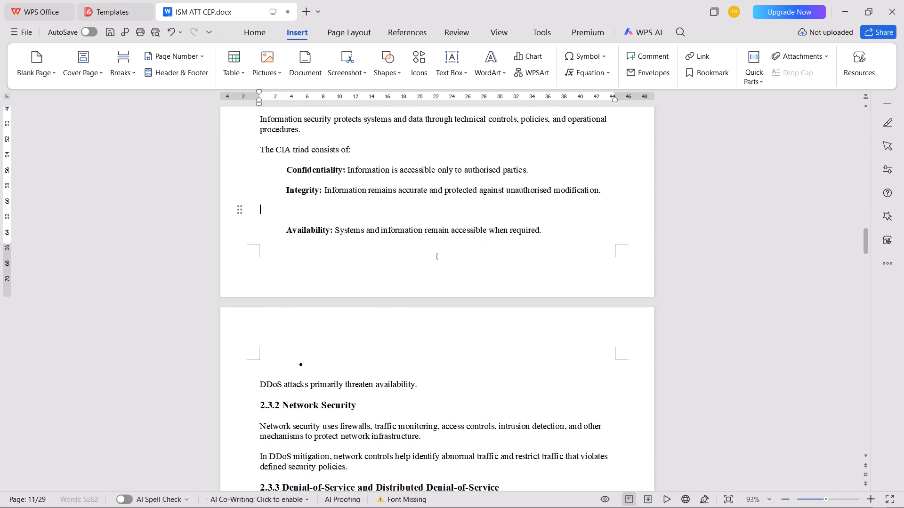
{"action": "key", "text": "BackSpace"}
{"action": "left_click", "coordinate": [322, 245]}
{"action": "key", "text": "BackSpace"}
{"action": "key", "text": "BackSpace"}
{"action": "key", "text": "BackSpace"}
Left-align the heading 2.4 Types of DDoS Attacks.
{"action": "scroll", "coordinate": [380, 304], "scroll_direction": "down", "scroll_amount": 1}
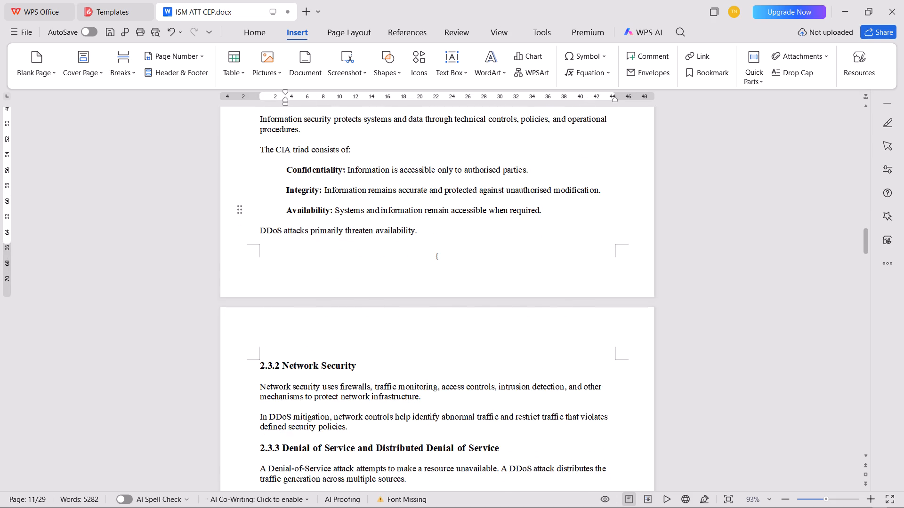
{"action": "scroll", "coordinate": [380, 304], "scroll_direction": "down", "scroll_amount": 2}
{"action": "scroll", "coordinate": [326, 302], "scroll_direction": "down", "scroll_amount": 4}
{"action": "scroll", "coordinate": [322, 349], "scroll_direction": "down", "scroll_amount": 1}
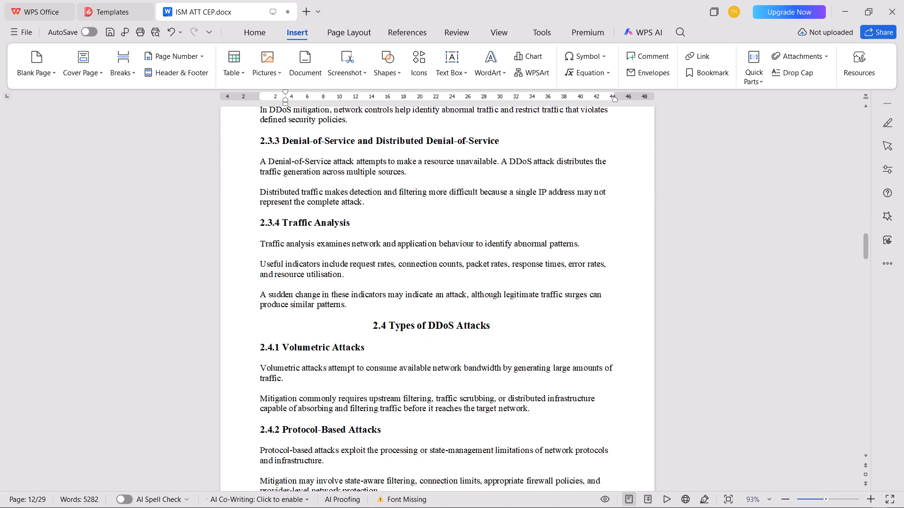
{"action": "left_click", "coordinate": [327, 333]}
{"action": "key", "text": "BackSpace"}
{"action": "key", "text": "i"}
{"action": "left_click", "coordinate": [327, 330]}
{"action": "key", "text": "BackSpace"}
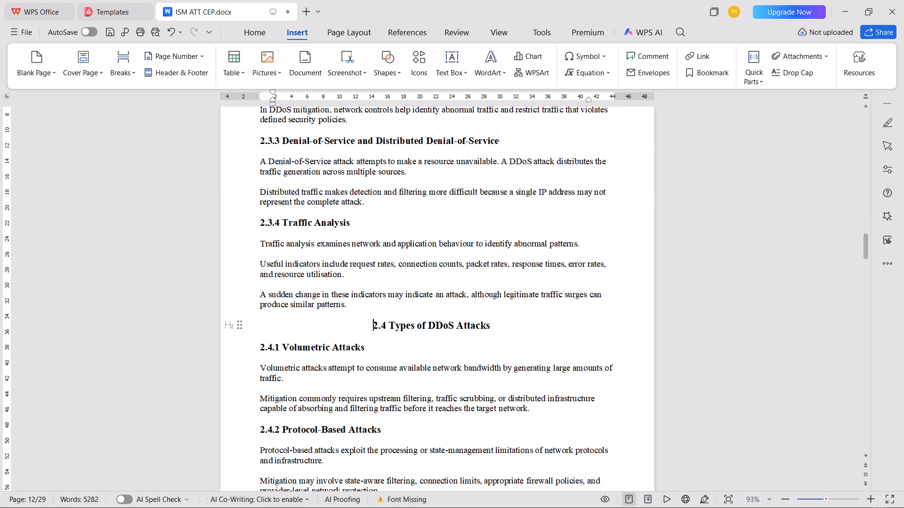
{"action": "key", "text": "BackSpace"}
Left-align the heading 2.5 DDoS Detection Techniques, keeping its heading style.
{"action": "scroll", "coordinate": [325, 350], "scroll_direction": "down", "scroll_amount": 15}
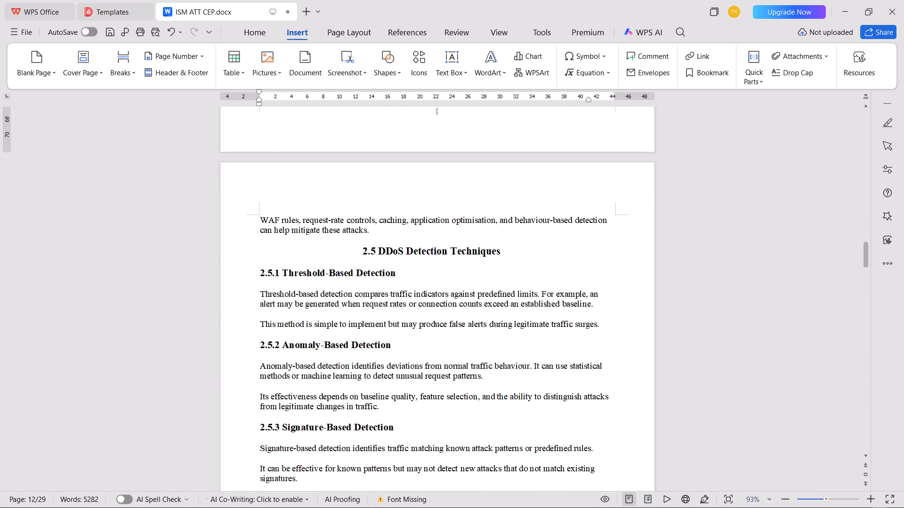
{"action": "left_click", "coordinate": [318, 249]}
{"action": "key", "text": "BackSpace"}
{"action": "key", "text": "BackSpace"}
{"action": "key", "text": "BackSpace"}
{"action": "scroll", "coordinate": [325, 343], "scroll_direction": "up", "scroll_amount": 2}
{"action": "key", "text": "Return"}
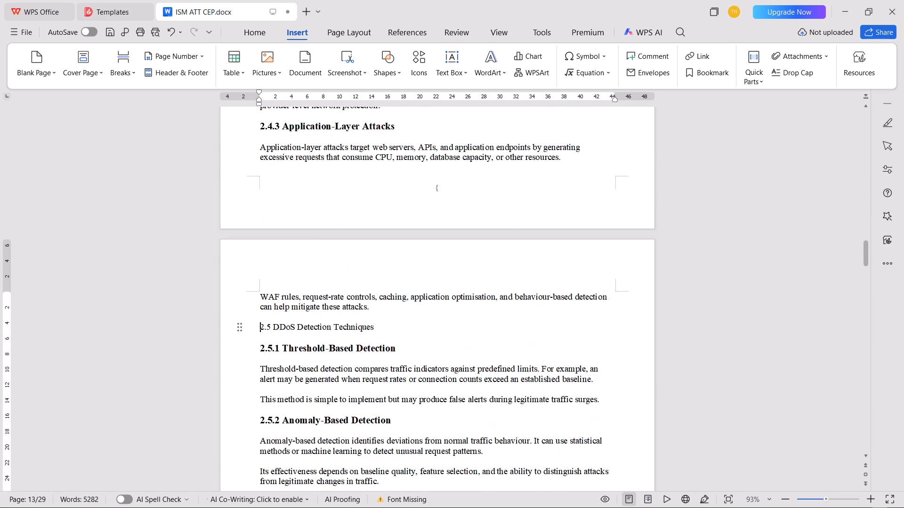
{"action": "key", "text": "ctrl+z"}
{"action": "key", "text": "ctrl+z"}
Left-align the headings 2.6 Mitigation Technologies and 2.7 Functional Requirements.
{"action": "scroll", "coordinate": [325, 342], "scroll_direction": "down", "scroll_amount": 6}
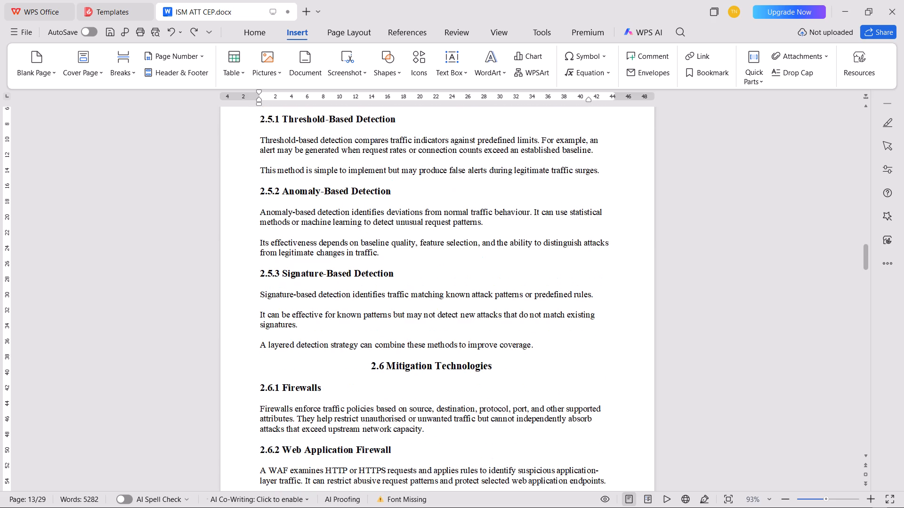
{"action": "left_click", "coordinate": [318, 357]}
{"action": "left_click", "coordinate": [318, 360]}
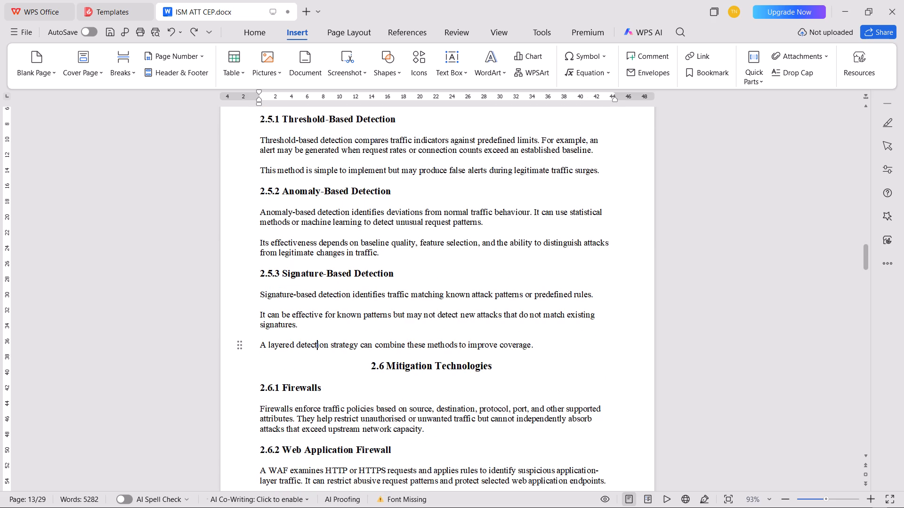
{"action": "left_click", "coordinate": [316, 363]}
{"action": "key", "text": "BackSpace"}
{"action": "key", "text": "BackSpace"}
{"action": "scroll", "coordinate": [318, 358], "scroll_direction": "down", "scroll_amount": 5}
{"action": "scroll", "coordinate": [317, 310], "scroll_direction": "down", "scroll_amount": 7}
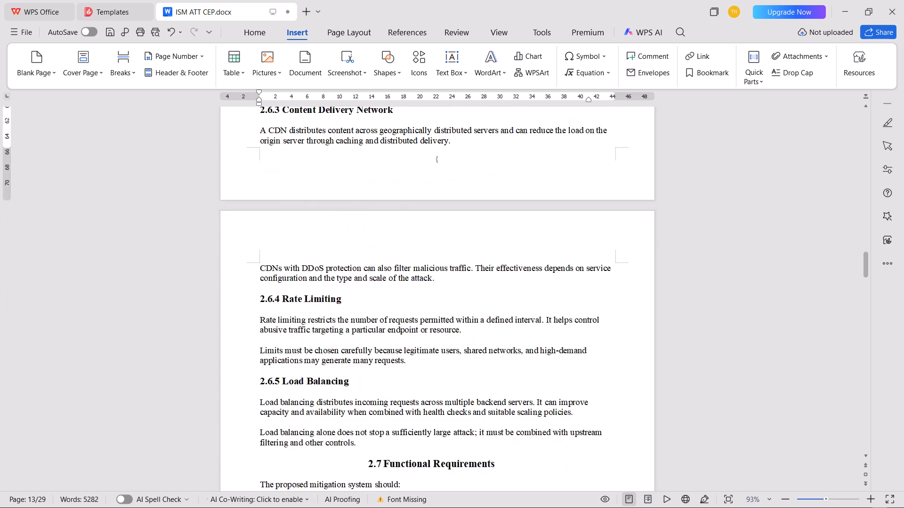
{"action": "scroll", "coordinate": [319, 309], "scroll_direction": "down", "scroll_amount": 6}
{"action": "left_click", "coordinate": [326, 230]}
{"action": "key", "text": "BackSpace"}
{"action": "key", "text": "BackSpace"}
Delete the empty numbered lines in section 2.7 from above the Monitor network item down to the Generate alerts item.
{"action": "left_click", "coordinate": [321, 272]}
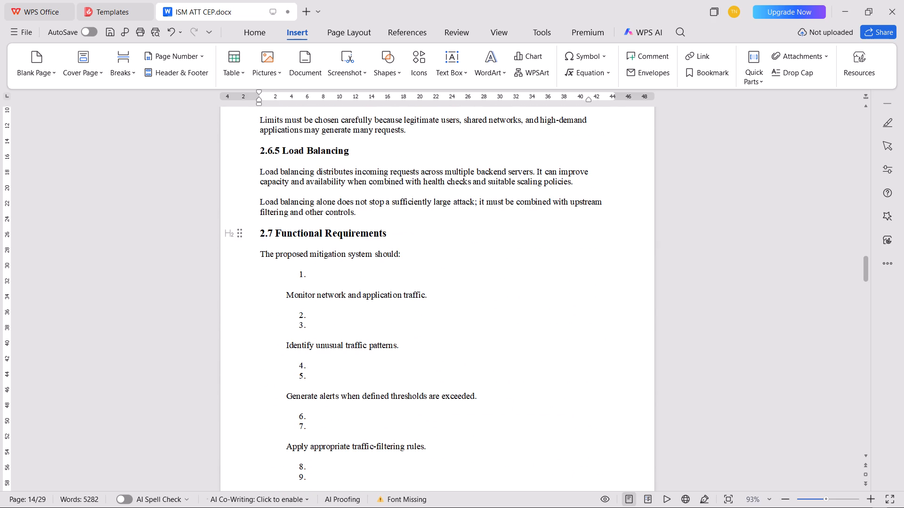
{"action": "key", "text": "BackSpace"}
{"action": "key", "text": "BackSpace"}
{"action": "key", "text": "BackSpace"}
{"action": "left_click", "coordinate": [321, 305]}
{"action": "key", "text": "BackSpace"}
{"action": "key", "text": "BackSpace"}
{"action": "key", "text": "BackSpace"}
{"action": "key", "text": "BackSpace"}
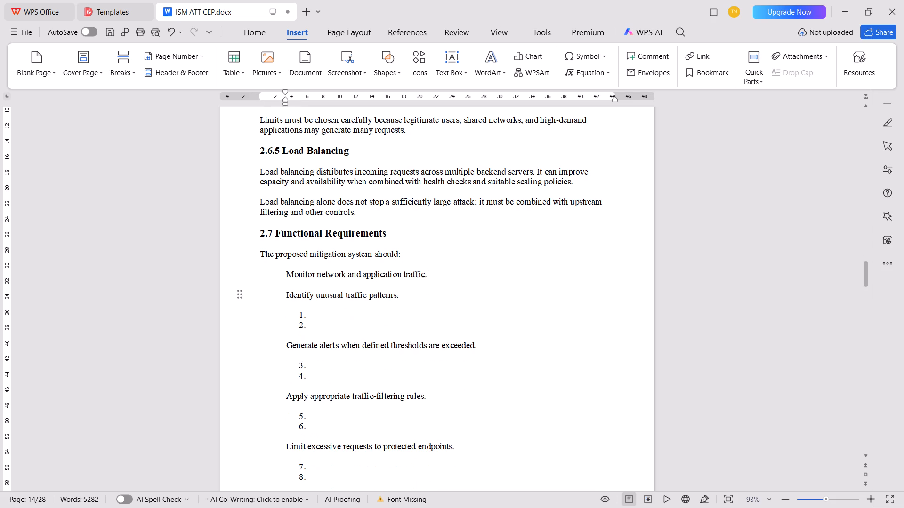
{"action": "left_click", "coordinate": [326, 330]}
{"action": "key", "text": "BackSpace"}
{"action": "key", "text": "BackSpace"}
{"action": "key", "text": "BackSpace"}
{"action": "key", "text": "BackSpace"}
Delete the empty numbered lines in section 2.7 between the Generate alerts item and the Distribute traffic item.
{"action": "left_click", "coordinate": [337, 352]}
{"action": "key", "text": "BackSpace"}
{"action": "key", "text": "BackSpace"}
{"action": "key", "text": "BackSpace"}
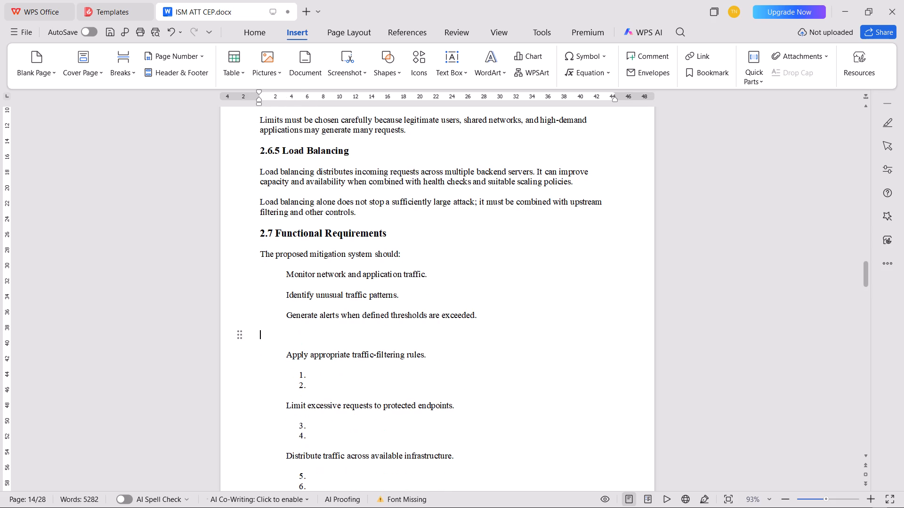
{"action": "key", "text": "BackSpace"}
{"action": "left_click", "coordinate": [323, 368]}
{"action": "key", "text": "BackSpace"}
{"action": "key", "text": "BackSpace"}
{"action": "key", "text": "BackSpace"}
{"action": "key", "text": "BackSpace"}
{"action": "left_click", "coordinate": [319, 395]}
{"action": "key", "text": "BackSpace"}
{"action": "key", "text": "BackSpace"}
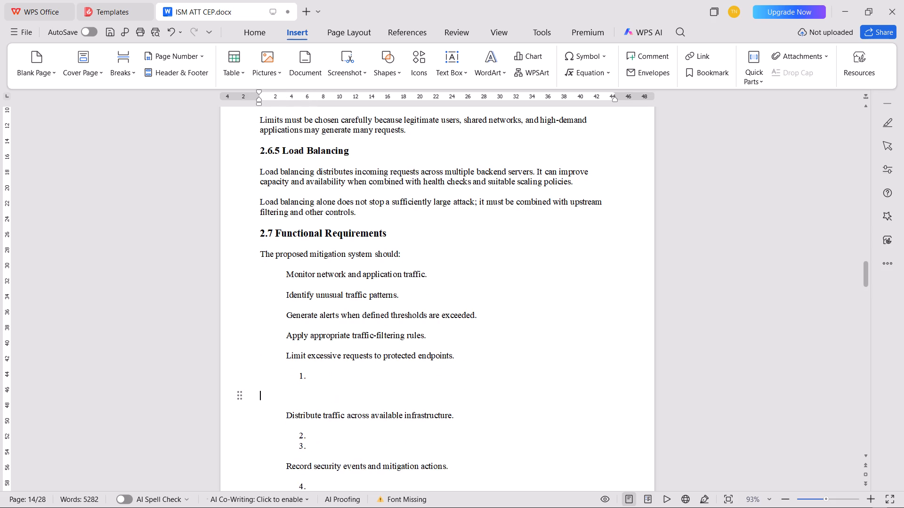
{"action": "key", "text": "BackSpace"}
{"action": "key", "text": "BackSpace"}
Delete the empty numbered lines in section 2.7 between the Distribute traffic item and the Notify security personnel item.
{"action": "left_click", "coordinate": [328, 411]}
{"action": "key", "text": "BackSpace"}
{"action": "key", "text": "BackSpace"}
{"action": "key", "text": "BackSpace"}
{"action": "key", "text": "BackSpace"}
{"action": "left_click", "coordinate": [334, 420]}
{"action": "key", "text": "BackSpace"}
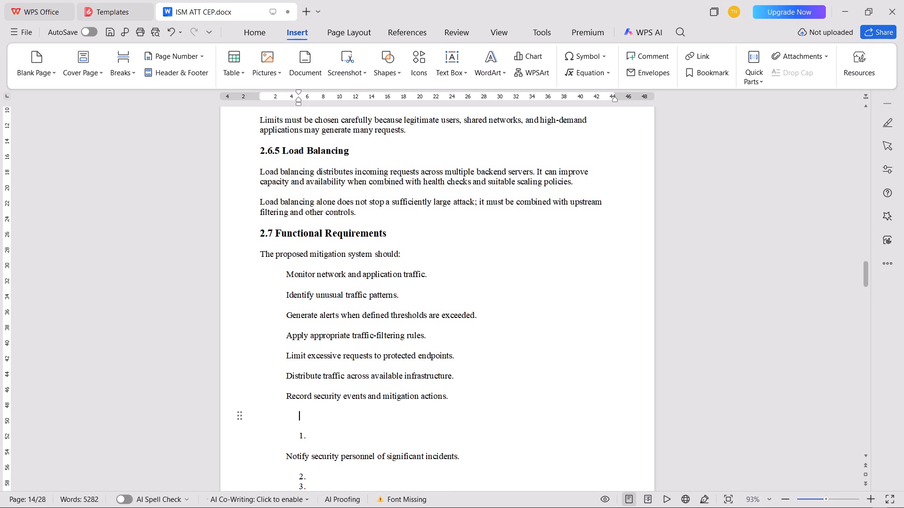
{"action": "key", "text": "BackSpace"}
{"action": "key", "text": "BackSpace"}
{"action": "left_click", "coordinate": [324, 418]}
{"action": "key", "text": "BackSpace"}
{"action": "key", "text": "BackSpace"}
{"action": "key", "text": "BackSpace"}
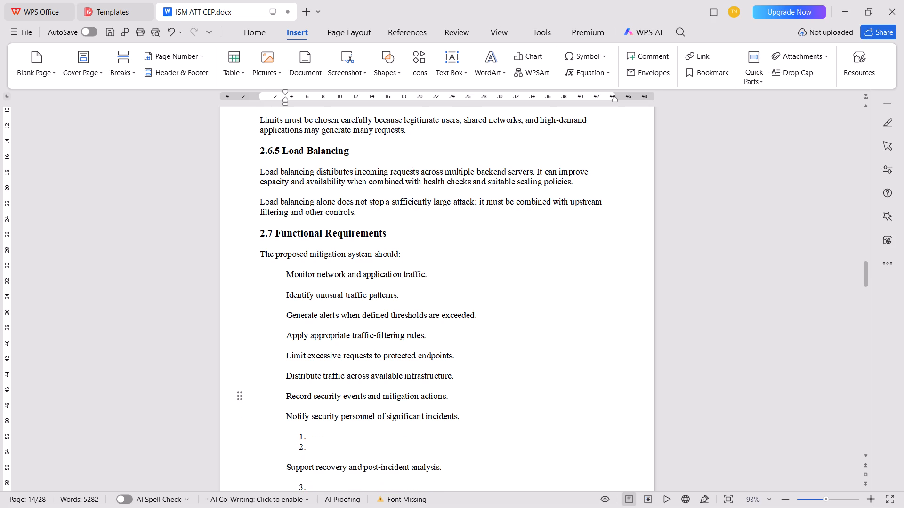
Delete the empty numbered lines before and after the Support recovery and post-incident analysis item in section 2.7.
{"action": "scroll", "coordinate": [328, 415], "scroll_direction": "down", "scroll_amount": 4}
{"action": "left_click", "coordinate": [320, 289]}
{"action": "key", "text": "BackSpace"}
{"action": "key", "text": "BackSpace"}
{"action": "key", "text": "BackSpace"}
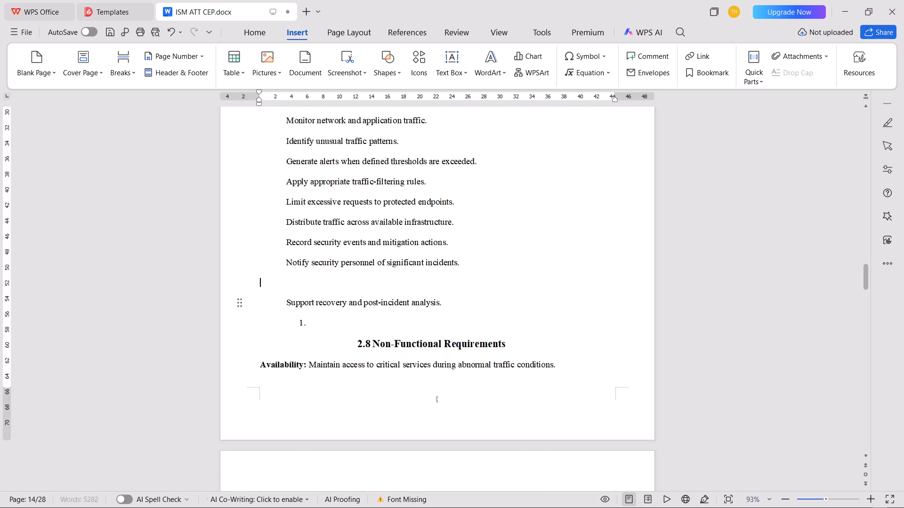
{"action": "key", "text": "BackSpace"}
{"action": "left_click", "coordinate": [320, 302]}
{"action": "key", "text": "BackSpace"}
{"action": "key", "text": "BackSpace"}
{"action": "key", "text": "BackSpace"}
Left-align the headings 2.8 Non-Functional Requirements and 2.9 Engineering Constraints.
{"action": "left_click", "coordinate": [343, 304]}
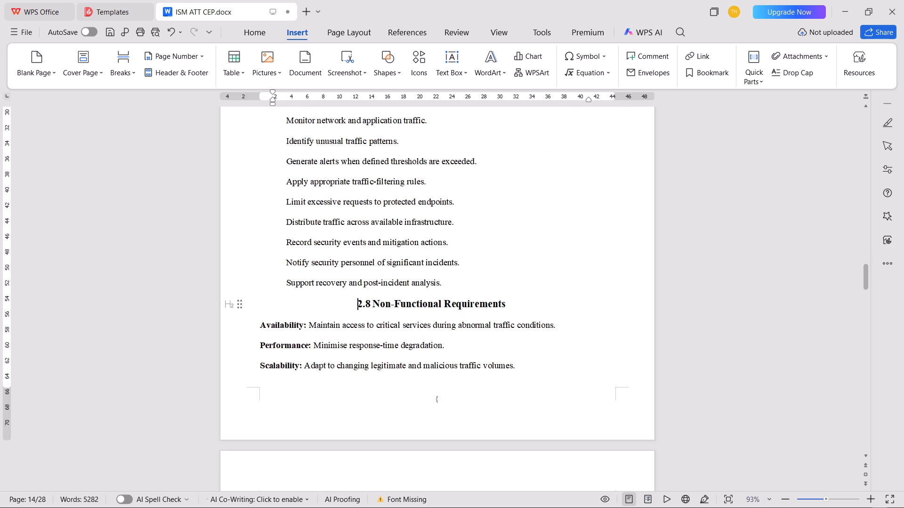
{"action": "key", "text": "BackSpace"}
{"action": "key", "text": "BackSpace"}
{"action": "scroll", "coordinate": [340, 342], "scroll_direction": "down", "scroll_amount": 5}
{"action": "left_click", "coordinate": [347, 395]}
{"action": "key", "text": "BackSpace"}
{"action": "key", "text": "BackSpace"}
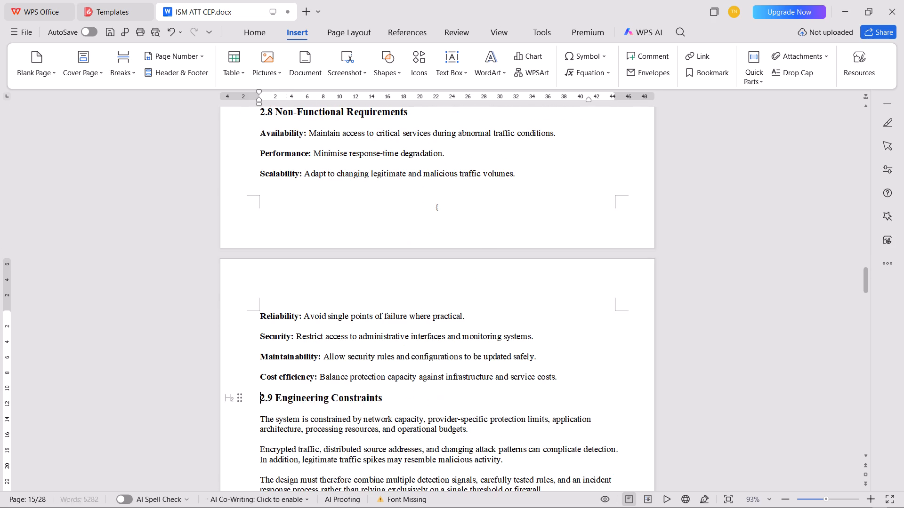
Start Chapter 3 on a new page by inserting a blank page after section 2.9, left-aligning its heading and removing the surplus page.
{"action": "scroll", "coordinate": [358, 354], "scroll_direction": "down", "scroll_amount": 6}
{"action": "left_click", "coordinate": [559, 305]}
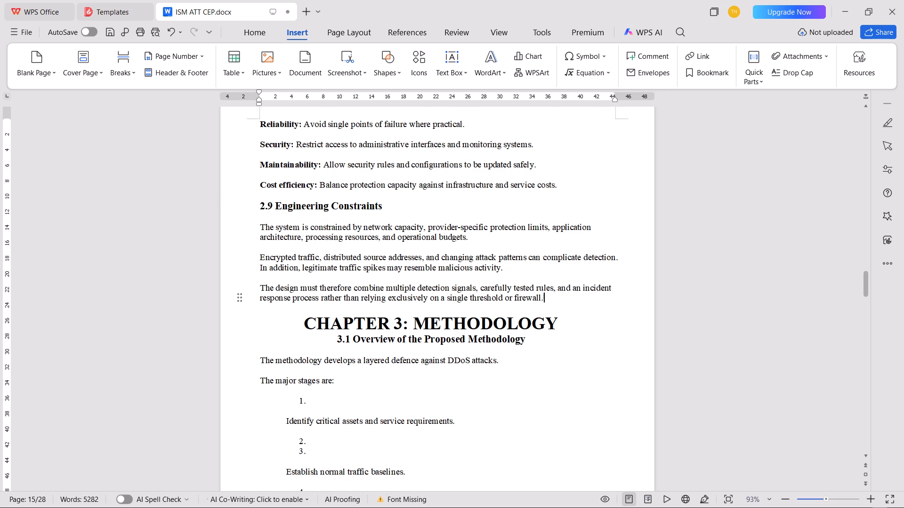
{"action": "left_click", "coordinate": [37, 71]}
{"action": "left_click", "coordinate": [48, 94]}
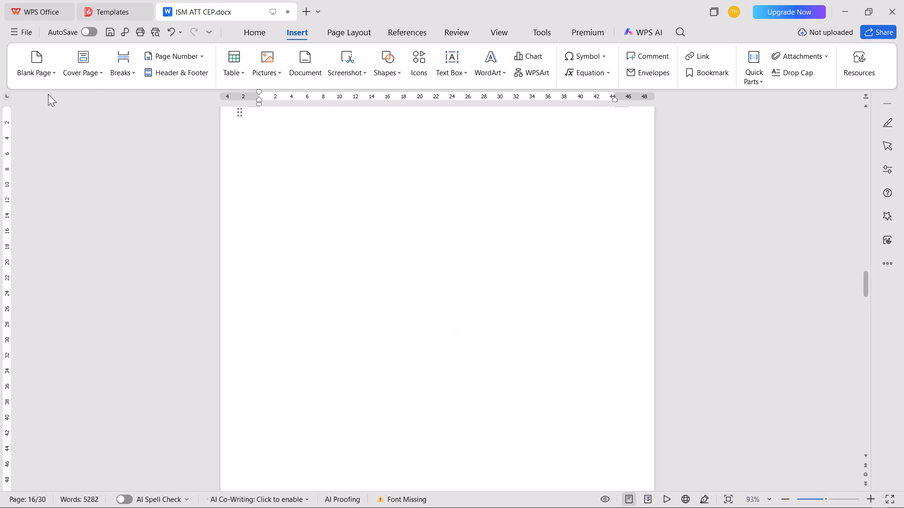
{"action": "scroll", "coordinate": [231, 210], "scroll_direction": "up", "scroll_amount": 4}
{"action": "key", "text": "Right"}
{"action": "key", "text": "Down"}
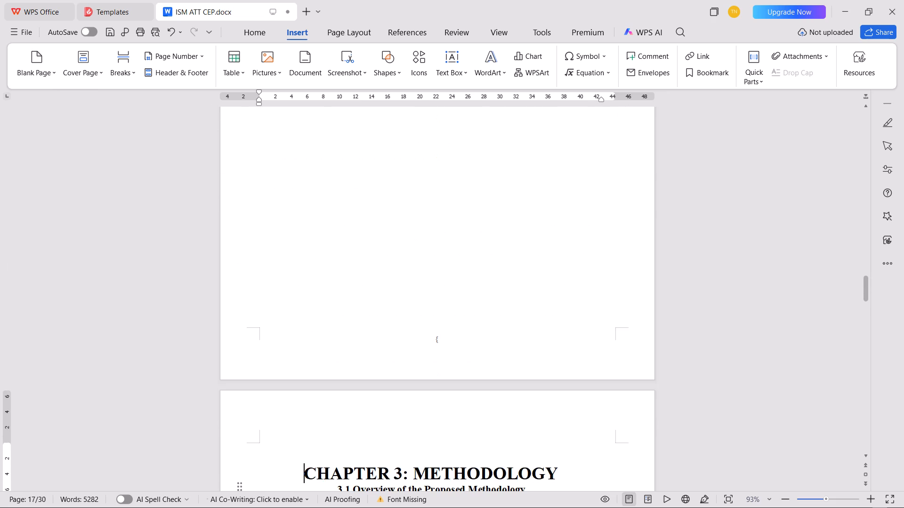
{"action": "key", "text": "BackSpace"}
{"action": "key", "text": "BackSpace"}
{"action": "key", "text": "BackSpace"}
Remove the colon from the Chapter 3 heading and place METHODOLOGY on a separate line below CHAPTER 3.
{"action": "scroll", "coordinate": [273, 234], "scroll_direction": "up", "scroll_amount": 7}
{"action": "scroll", "coordinate": [273, 234], "scroll_direction": "down", "scroll_amount": 3}
{"action": "scroll", "coordinate": [273, 234], "scroll_direction": "up", "scroll_amount": 2}
{"action": "scroll", "coordinate": [273, 234], "scroll_direction": "down", "scroll_amount": 9}
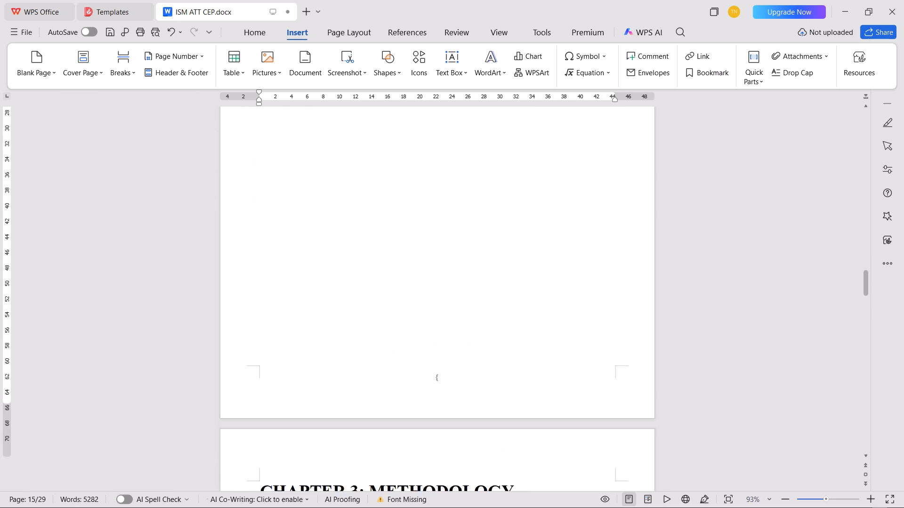
{"action": "scroll", "coordinate": [273, 234], "scroll_direction": "down", "scroll_amount": 7}
{"action": "scroll", "coordinate": [280, 258], "scroll_direction": "up", "scroll_amount": 1}
{"action": "scroll", "coordinate": [281, 264], "scroll_direction": "down", "scroll_amount": 3}
{"action": "left_click", "coordinate": [371, 335]}
{"action": "key", "text": "BackSpace"}
{"action": "key", "text": "BackSpace"}
{"action": "key", "text": "Return"}
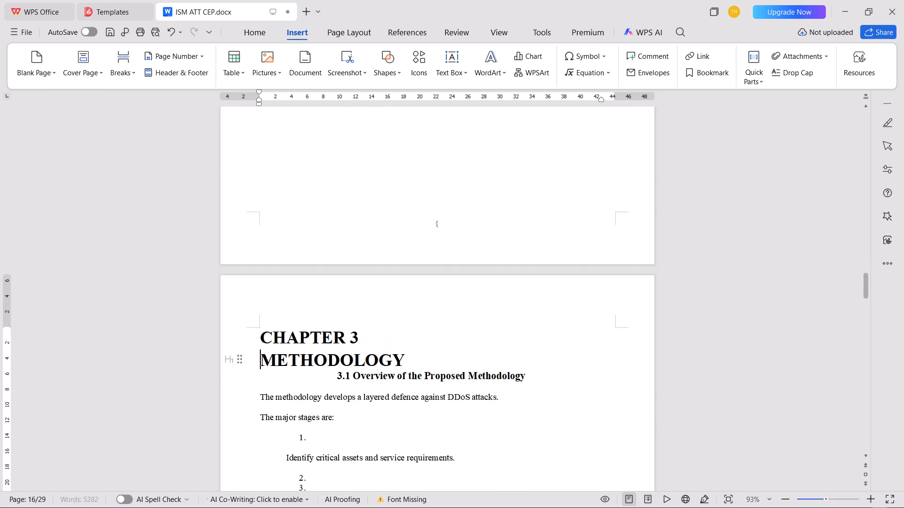
Left-align the heading 3.1 Overview of the Proposed Methodology.
{"action": "left_click", "coordinate": [320, 382]}
{"action": "key", "text": "BackSpace"}
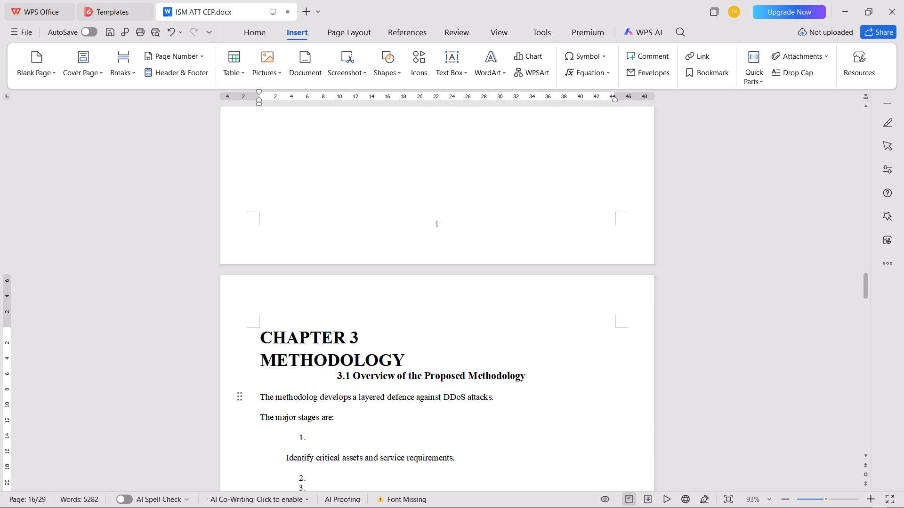
{"action": "key", "text": "y"}
{"action": "left_click", "coordinate": [319, 370]}
{"action": "key", "text": "BackSpace"}
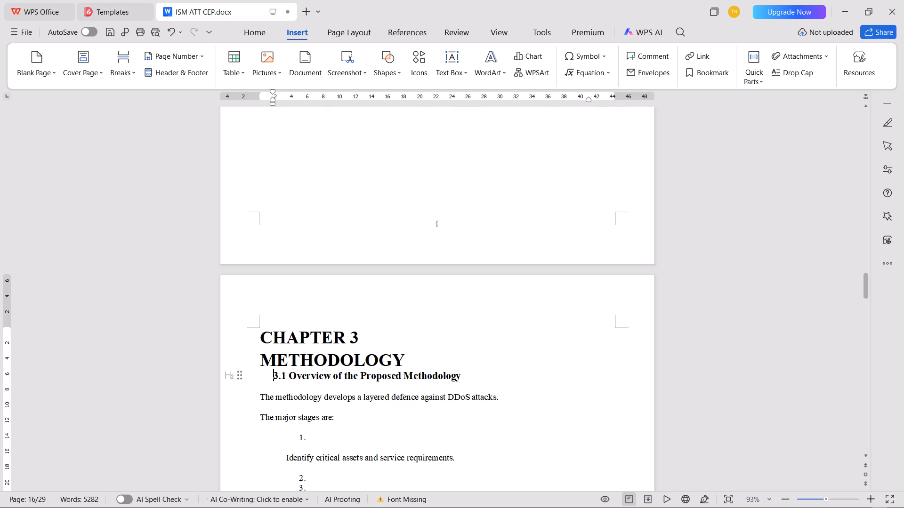
{"action": "key", "text": "BackSpace"}
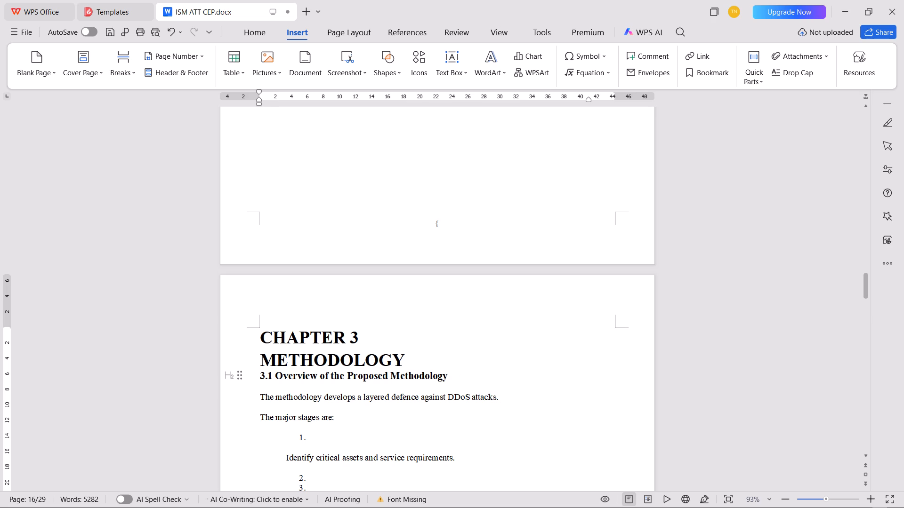
Delete the empty numbered lines before and after the Identify critical assets item in the major stages list of section 3.1.
{"action": "scroll", "coordinate": [322, 385], "scroll_direction": "down", "scroll_amount": 5}
{"action": "left_click", "coordinate": [352, 242]}
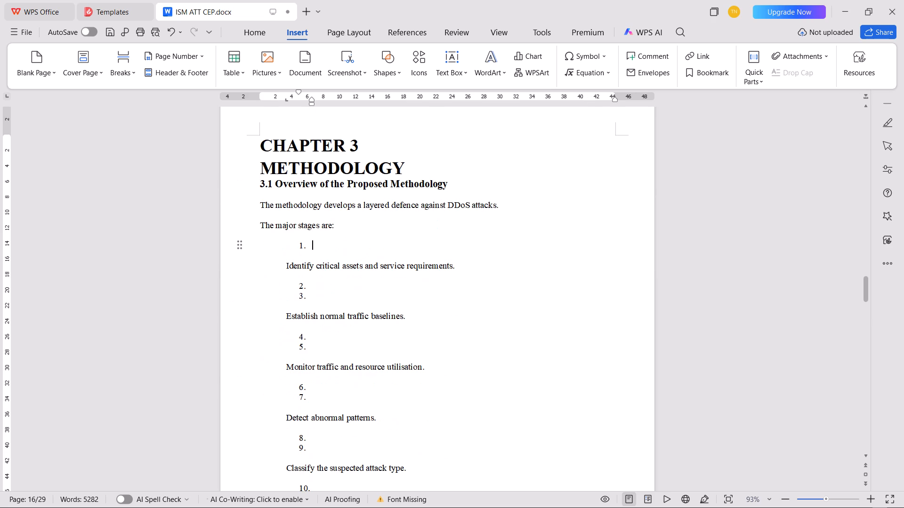
{"action": "key", "text": "BackSpace"}
{"action": "key", "text": "BackSpace"}
{"action": "key", "text": "BackSpace"}
{"action": "left_click", "coordinate": [342, 275]}
{"action": "key", "text": "BackSpace"}
{"action": "key", "text": "BackSpace"}
{"action": "key", "text": "BackSpace"}
{"action": "key", "text": "BackSpace"}
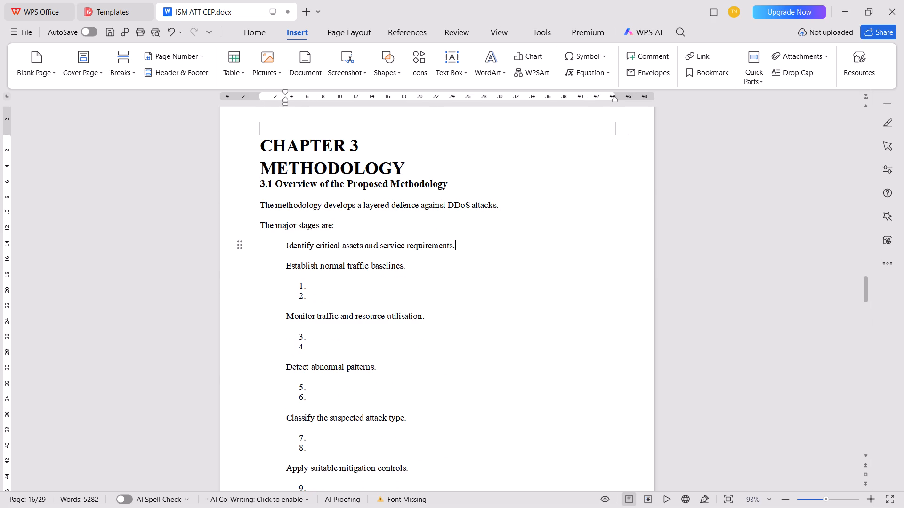
Delete the empty numbered lines between the Establish normal traffic baselines, Monitor traffic and Detect abnormal patterns items in section 3.1.
{"action": "left_click", "coordinate": [333, 299]}
{"action": "key", "text": "BackSpace"}
{"action": "key", "text": "BackSpace"}
{"action": "key", "text": "BackSpace"}
{"action": "key", "text": "BackSpace"}
{"action": "left_click", "coordinate": [332, 324]}
{"action": "key", "text": "BackSpace"}
{"action": "key", "text": "BackSpace"}
{"action": "key", "text": "BackSpace"}
{"action": "key", "text": "BackSpace"}
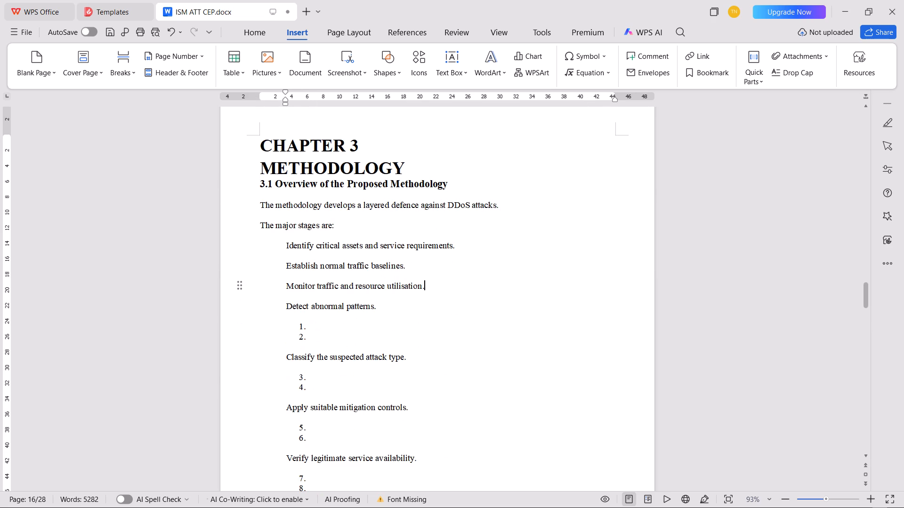
Delete the empty numbered lines between the Detect abnormal patterns, Classify the suspected attack type and Apply suitable mitigation controls items in section 3.1.
{"action": "left_click", "coordinate": [331, 341]}
{"action": "key", "text": "BackSpace"}
{"action": "key", "text": "BackSpace"}
{"action": "key", "text": "BackSpace"}
{"action": "key", "text": "BackSpace"}
{"action": "left_click", "coordinate": [328, 358]}
{"action": "key", "text": "BackSpace"}
{"action": "key", "text": "BackSpace"}
{"action": "key", "text": "BackSpace"}
{"action": "key", "text": "BackSpace"}
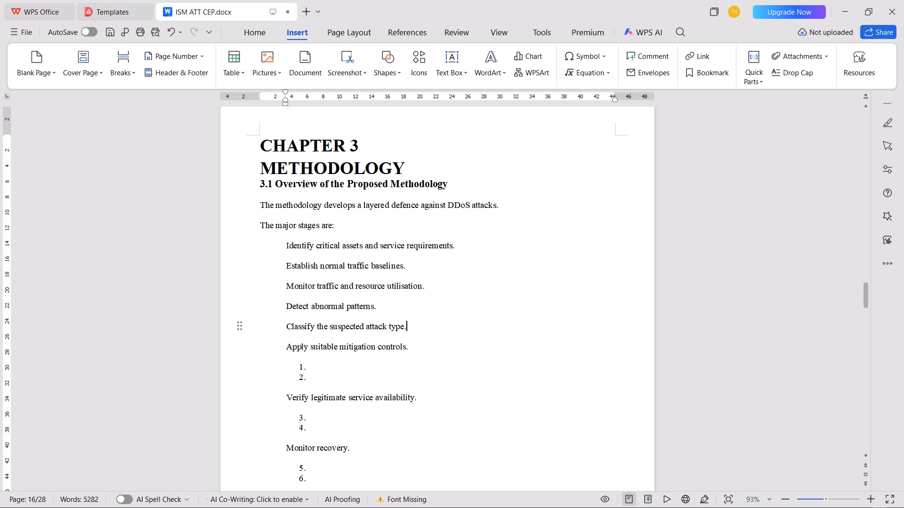
Delete the empty numbered lines between the Apply suitable mitigation controls, Verify legitimate service availability and Monitor recovery items in section 3.1.
{"action": "left_click", "coordinate": [341, 377]}
{"action": "key", "text": "BackSpace"}
{"action": "key", "text": "BackSpace"}
{"action": "key", "text": "BackSpace"}
{"action": "key", "text": "BackSpace"}
{"action": "left_click", "coordinate": [336, 392]}
{"action": "key", "text": "BackSpace"}
{"action": "key", "text": "BackSpace"}
{"action": "key", "text": "BackSpace"}
{"action": "key", "text": "BackSpace"}
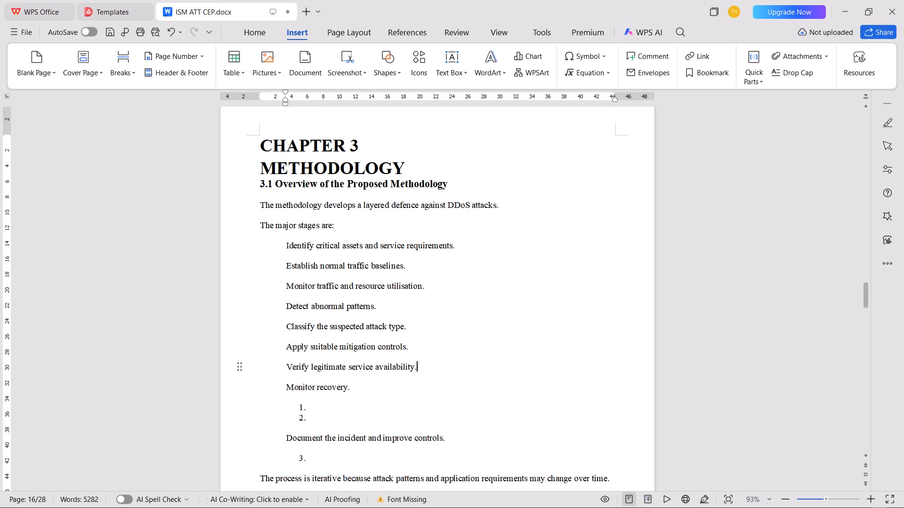
Delete the empty numbered lines before and after the Document the incident and improve controls item in section 3.1.
{"action": "left_click", "coordinate": [345, 421]}
{"action": "key", "text": "BackSpace"}
{"action": "key", "text": "BackSpace"}
{"action": "key", "text": "BackSpace"}
{"action": "key", "text": "BackSpace"}
{"action": "left_click", "coordinate": [340, 425]}
{"action": "key", "text": "BackSpace"}
{"action": "key", "text": "BackSpace"}
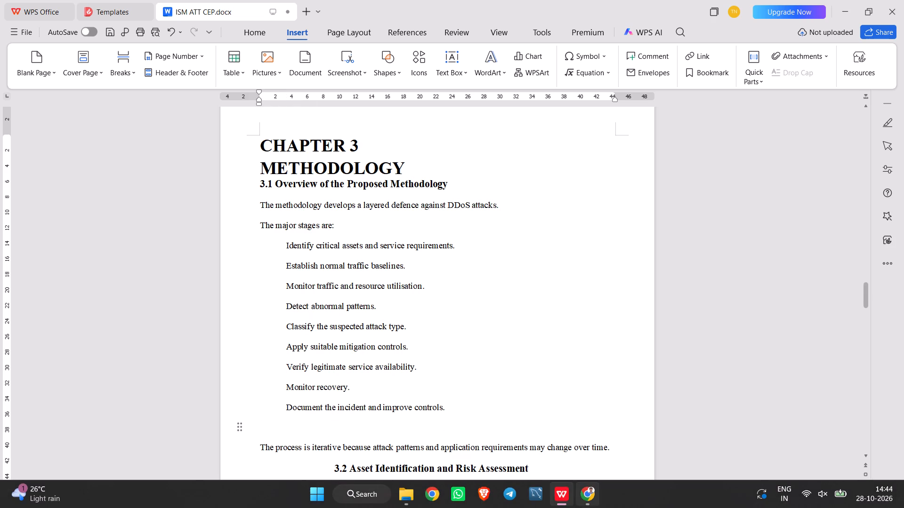
{"action": "key", "text": "BackSpace"}
Left-align the heading 3.2 Asset Identification and Risk Assessment.
{"action": "scroll", "coordinate": [323, 241], "scroll_direction": "down", "scroll_amount": 4}
{"action": "left_click", "coordinate": [320, 290]}
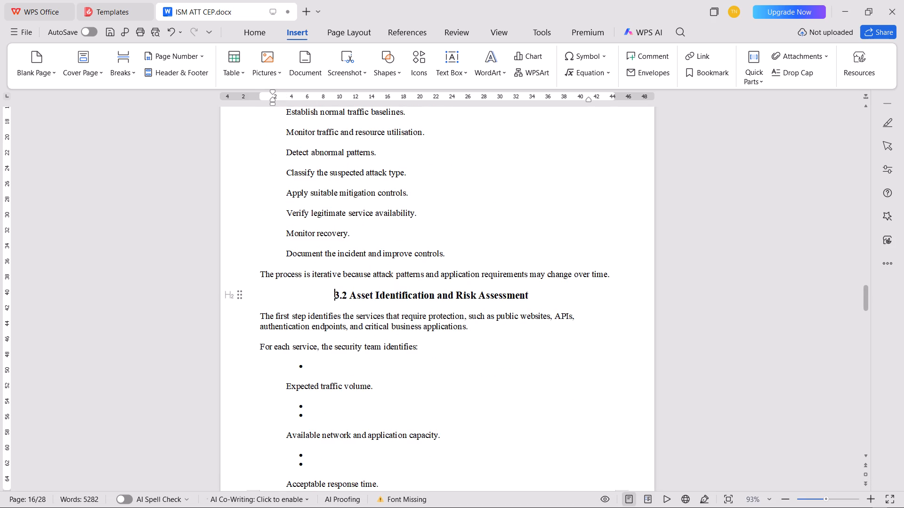
{"action": "key", "text": "BackSpace"}
{"action": "key", "text": "BackSpace"}
Delete the empty bullets before and after the Expected traffic volume item in section 3.2.
{"action": "left_click", "coordinate": [322, 365]}
{"action": "key", "text": "BackSpace"}
{"action": "key", "text": "BackSpace"}
{"action": "key", "text": "BackSpace"}
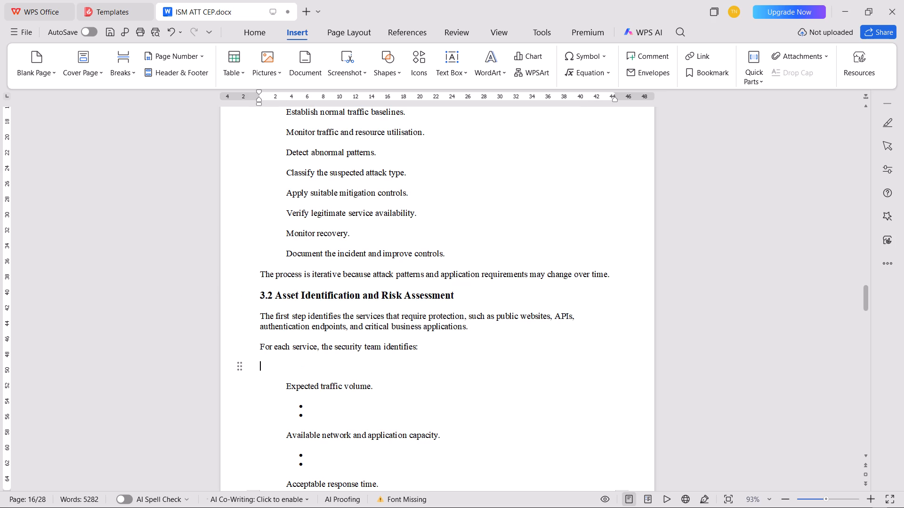
{"action": "key", "text": "BackSpace"}
{"action": "left_click", "coordinate": [329, 397]}
{"action": "key", "text": "BackSpace"}
{"action": "key", "text": "BackSpace"}
{"action": "key", "text": "BackSpace"}
{"action": "key", "text": "BackSpace"}
Delete the empty bullets between the Available network and application capacity, Acceptable response time and Maximum tolerable service interruption items in section 3.2.
{"action": "left_click", "coordinate": [333, 423]}
{"action": "key", "text": "BackSpace"}
{"action": "key", "text": "BackSpace"}
{"action": "key", "text": "BackSpace"}
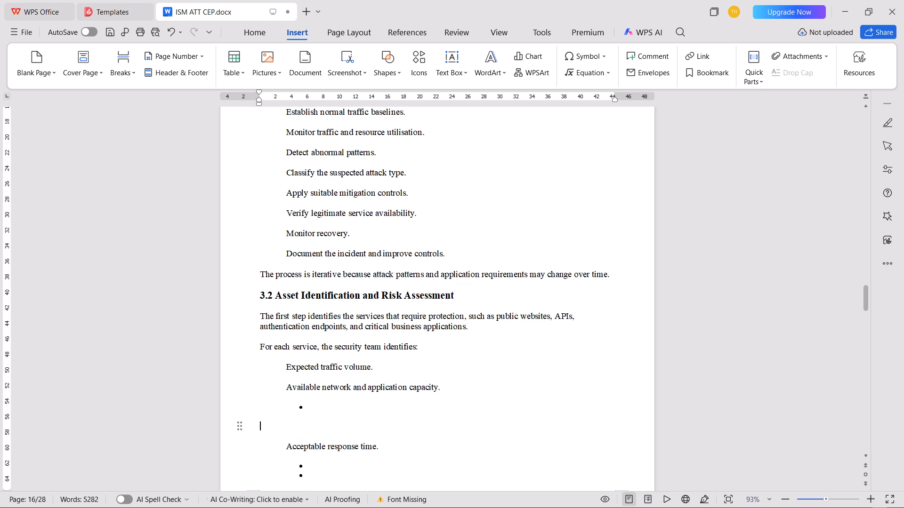
{"action": "scroll", "coordinate": [342, 383], "scroll_direction": "down", "scroll_amount": 3}
{"action": "key", "text": "BackSpace"}
{"action": "left_click", "coordinate": [339, 327]}
{"action": "key", "text": "BackSpace"}
{"action": "key", "text": "BackSpace"}
{"action": "key", "text": "BackSpace"}
{"action": "key", "text": "BackSpace"}
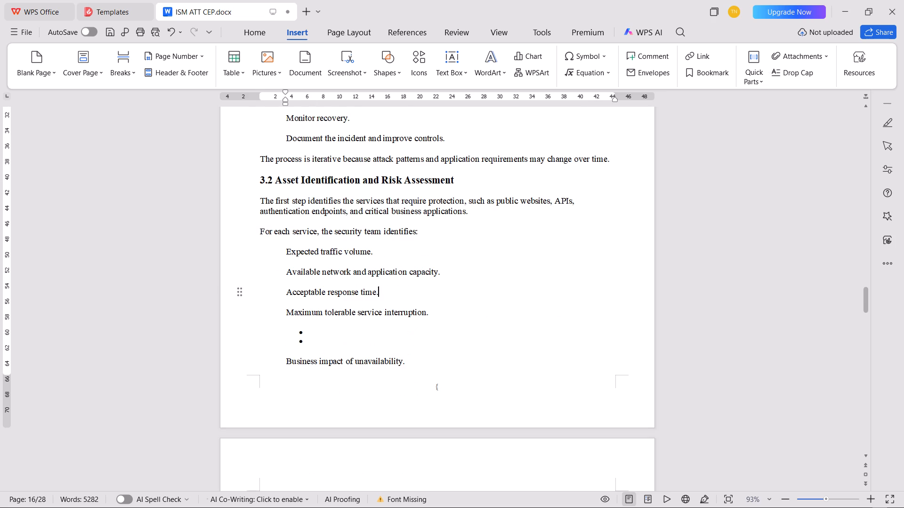
Delete the remaining empty bullets in section 3.2, from below Maximum tolerable service interruption to below Dependencies on databases and external services.
{"action": "left_click", "coordinate": [349, 348]}
{"action": "key", "text": "BackSpace"}
{"action": "key", "text": "BackSpace"}
{"action": "key", "text": "BackSpace"}
{"action": "key", "text": "BackSpace"}
{"action": "scroll", "coordinate": [345, 371], "scroll_direction": "down", "scroll_amount": 4}
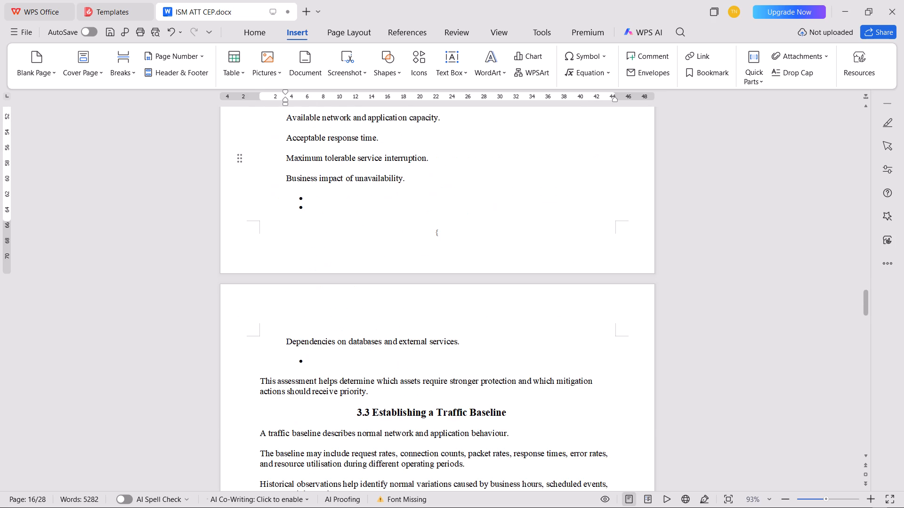
{"action": "left_click", "coordinate": [313, 214]}
{"action": "key", "text": "BackSpace"}
{"action": "key", "text": "BackSpace"}
{"action": "key", "text": "BackSpace"}
{"action": "key", "text": "BackSpace"}
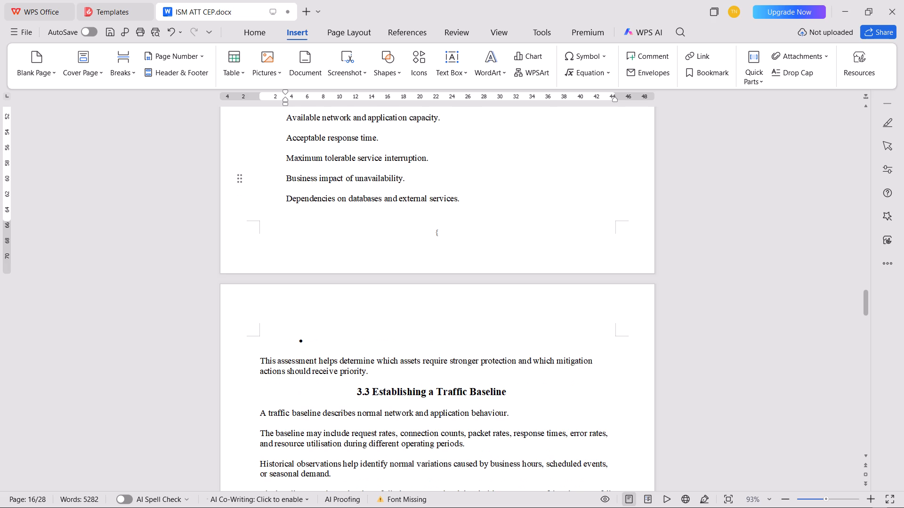
{"action": "left_click", "coordinate": [325, 337]}
{"action": "key", "text": "BackSpace"}
{"action": "key", "text": "BackSpace"}
{"action": "key", "text": "BackSpace"}
Left-align the headings 3.3 Establishing a Traffic Baseline and 3.4 Traffic Monitoring.
{"action": "scroll", "coordinate": [370, 332], "scroll_direction": "down", "scroll_amount": 4}
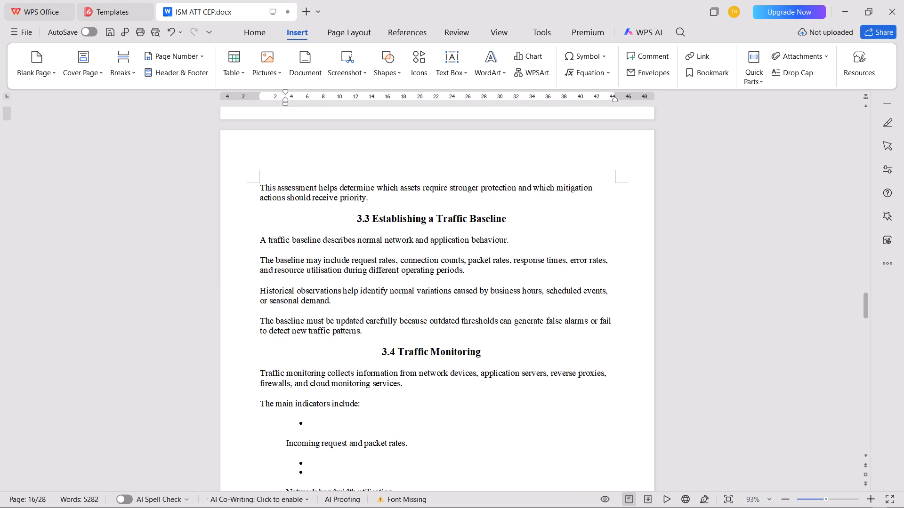
{"action": "left_click", "coordinate": [349, 223]}
{"action": "key", "text": "BackSpace"}
{"action": "key", "text": "BackSpace"}
{"action": "left_click", "coordinate": [354, 349]}
{"action": "key", "text": "BackSpace"}
{"action": "key", "text": "BackSpace"}
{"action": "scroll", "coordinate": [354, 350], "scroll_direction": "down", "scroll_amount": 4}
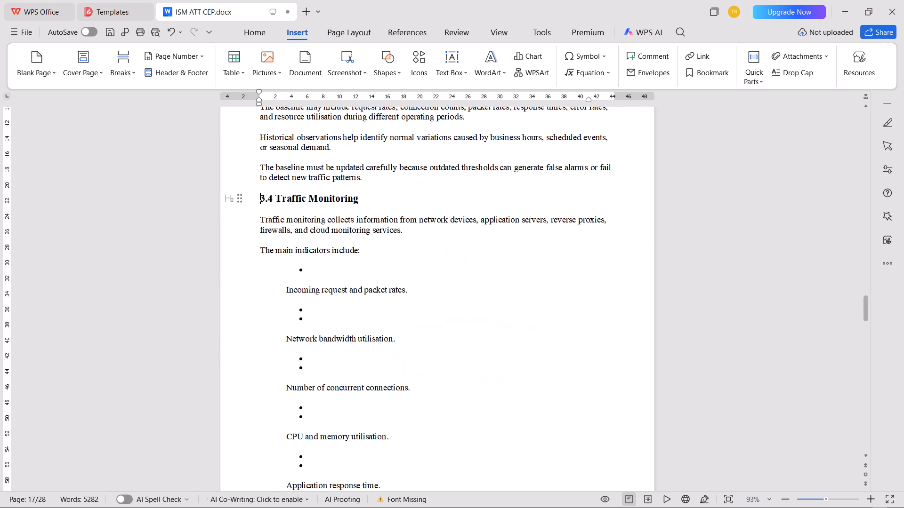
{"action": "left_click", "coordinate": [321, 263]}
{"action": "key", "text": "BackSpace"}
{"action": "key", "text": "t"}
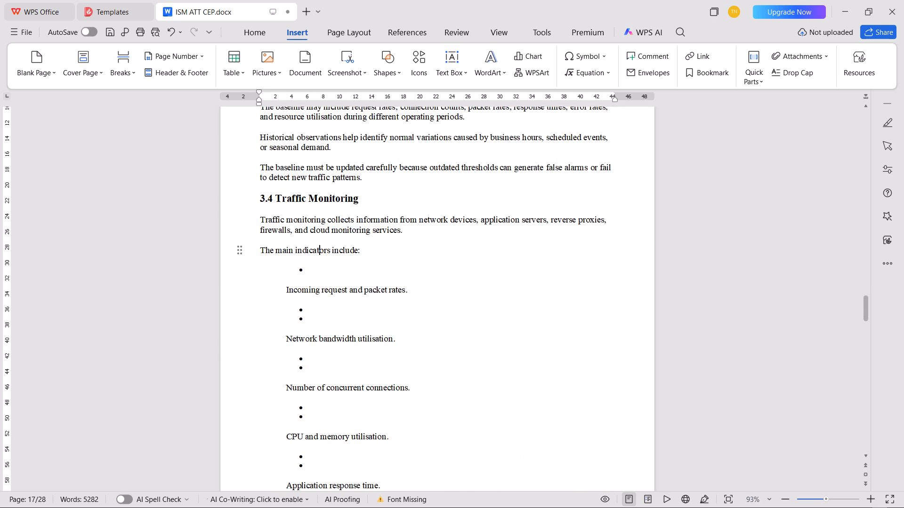
Delete the empty bullets before and after the Incoming request and packet rates item in section 3.4.
{"action": "left_click", "coordinate": [324, 269]}
{"action": "key", "text": "BackSpace"}
{"action": "key", "text": "BackSpace"}
{"action": "key", "text": "BackSpace"}
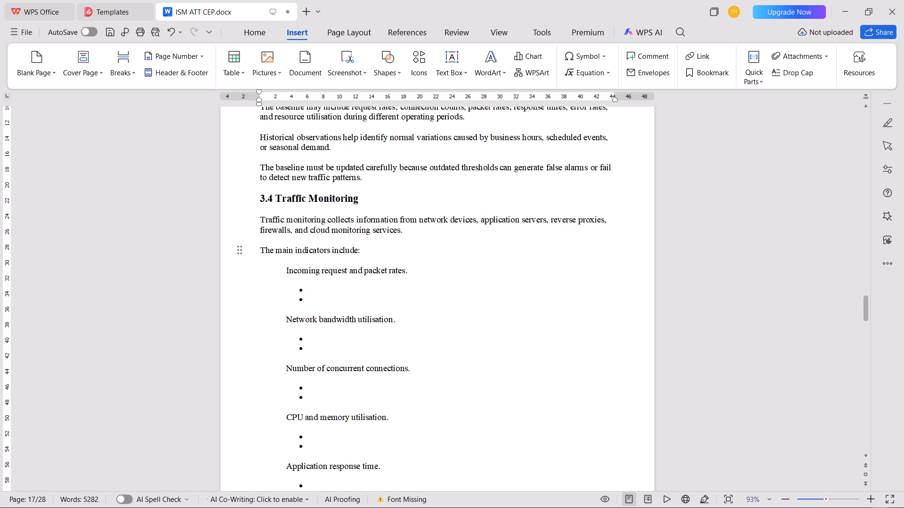
{"action": "left_click", "coordinate": [325, 298]}
{"action": "key", "text": "BackSpace"}
{"action": "key", "text": "BackSpace"}
{"action": "key", "text": "BackSpace"}
{"action": "key", "text": "BackSpace"}
Delete the empty bullets between the Network bandwidth utilisation, Number of concurrent connections and CPU and memory utilisation items in section 3.4.
{"action": "left_click", "coordinate": [328, 318]}
{"action": "key", "text": "BackSpace"}
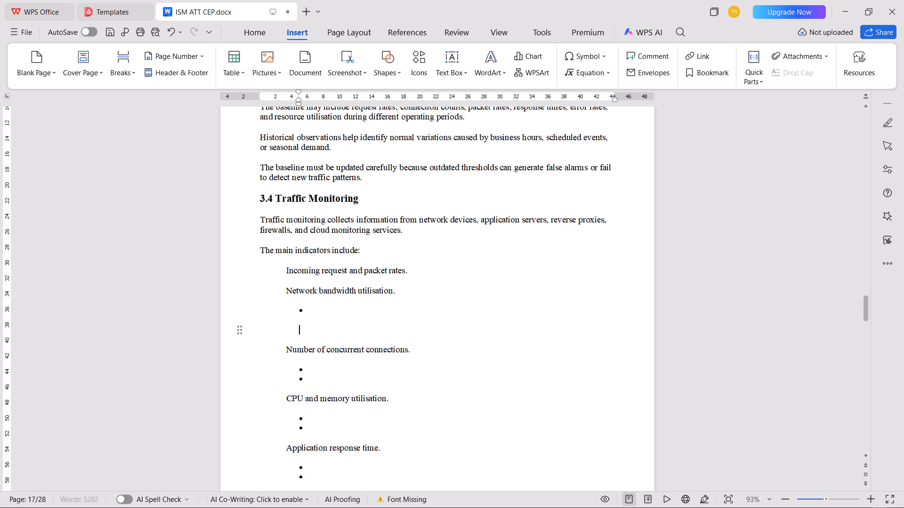
{"action": "key", "text": "BackSpace"}
{"action": "key", "text": "BackSpace"}
{"action": "key", "text": "BackSpace"}
{"action": "left_click", "coordinate": [319, 348]}
{"action": "key", "text": "BackSpace"}
{"action": "key", "text": "BackSpace"}
{"action": "key", "text": "BackSpace"}
{"action": "key", "text": "BackSpace"}
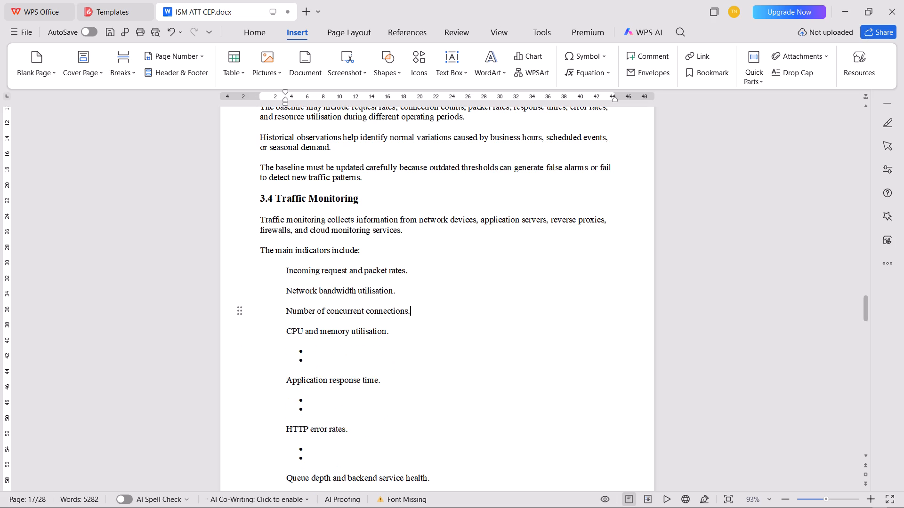
Delete the empty bullets between the CPU and memory utilisation, Application response time and HTTP error rates items in section 3.4.
{"action": "left_click", "coordinate": [311, 364]}
{"action": "key", "text": "BackSpace"}
{"action": "key", "text": "BackSpace"}
{"action": "key", "text": "BackSpace"}
{"action": "key", "text": "BackSpace"}
{"action": "left_click", "coordinate": [321, 381]}
{"action": "key", "text": "BackSpace"}
{"action": "key", "text": "BackSpace"}
{"action": "key", "text": "BackSpace"}
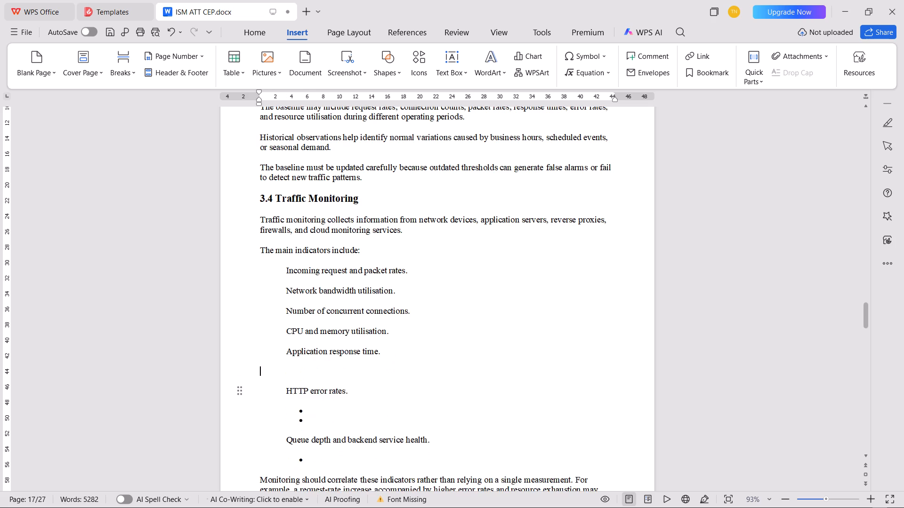
{"action": "key", "text": "BackSpace"}
Delete the empty bullets before and after the Queue depth and backend service health item in section 3.4.
{"action": "left_click", "coordinate": [327, 396]}
{"action": "key", "text": "BackSpace"}
{"action": "key", "text": "BackSpace"}
{"action": "key", "text": "BackSpace"}
{"action": "left_click", "coordinate": [327, 397]}
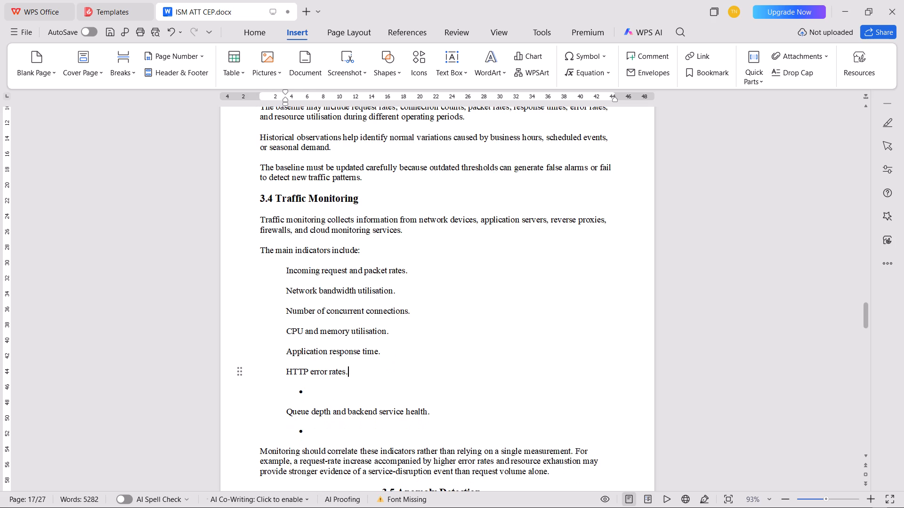
{"action": "key", "text": "BackSpace"}
{"action": "key", "text": "BackSpace"}
{"action": "key", "text": "BackSpace"}
{"action": "left_click", "coordinate": [325, 410]}
{"action": "key", "text": "BackSpace"}
{"action": "key", "text": "BackSpace"}
{"action": "key", "text": "BackSpace"}
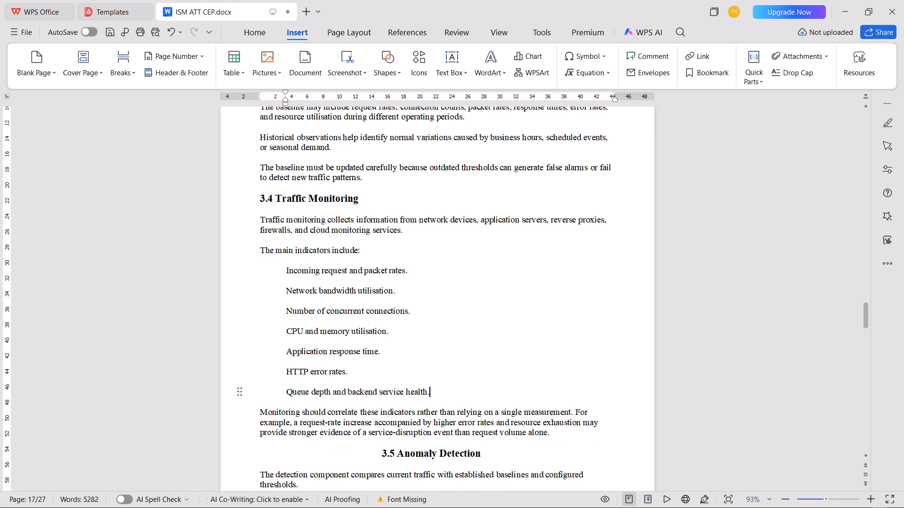
Left-align the heading 3.5 Anomaly Detection.
{"action": "left_click", "coordinate": [359, 454]}
{"action": "key", "text": "BackSpace"}
{"action": "key", "text": "BackSpace"}
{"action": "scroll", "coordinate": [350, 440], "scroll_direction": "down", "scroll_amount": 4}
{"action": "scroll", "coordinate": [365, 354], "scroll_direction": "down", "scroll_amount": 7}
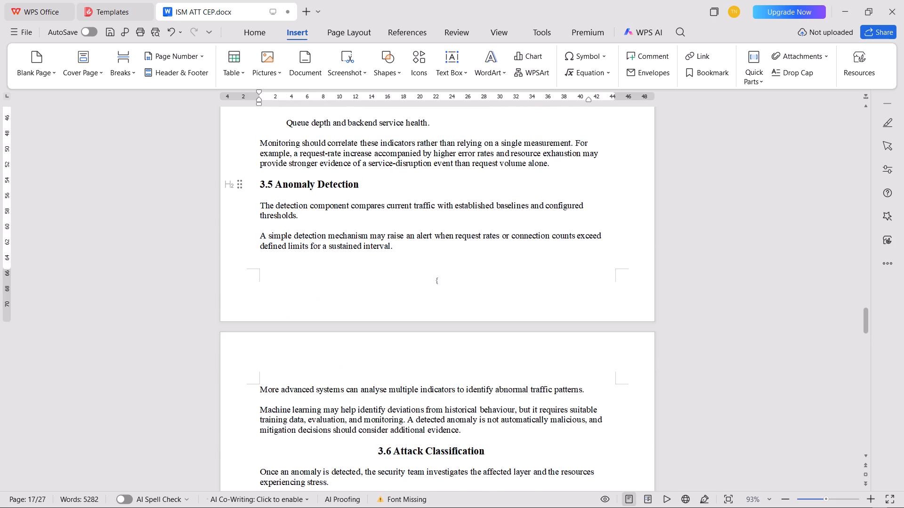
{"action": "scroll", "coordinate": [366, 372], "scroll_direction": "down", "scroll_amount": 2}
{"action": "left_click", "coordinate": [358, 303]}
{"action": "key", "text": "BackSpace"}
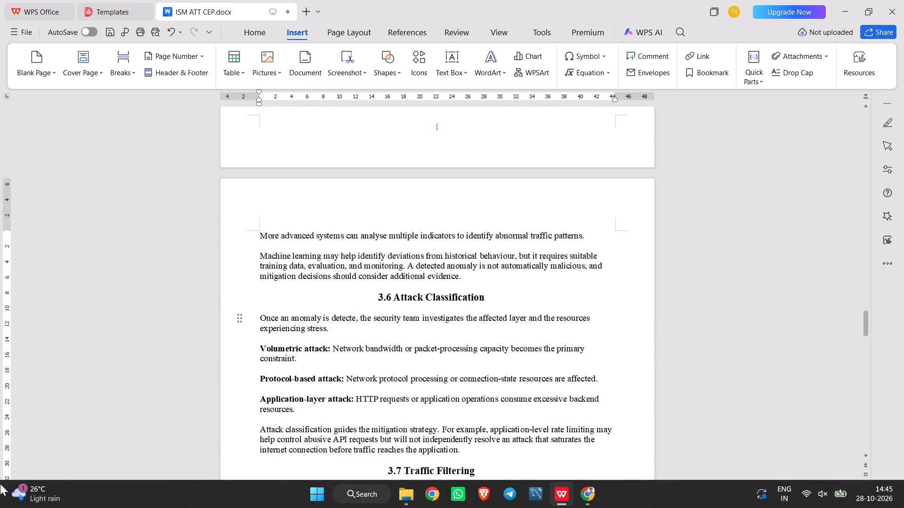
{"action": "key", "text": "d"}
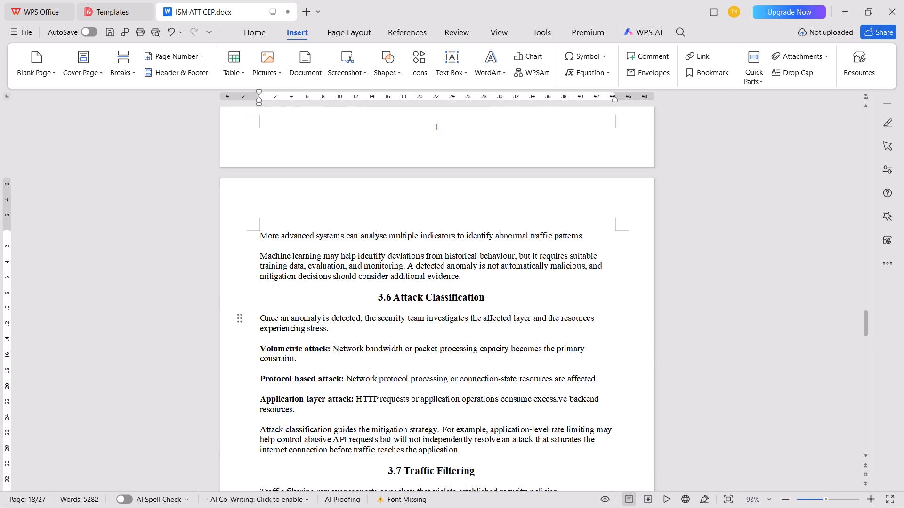
Left-align the headings 3.6 Attack Classification and 3.7 Traffic Filtering.
{"action": "left_click", "coordinate": [302, 309]}
{"action": "left_click", "coordinate": [309, 299]}
{"action": "key", "text": "BackSpace"}
{"action": "key", "text": "BackSpace"}
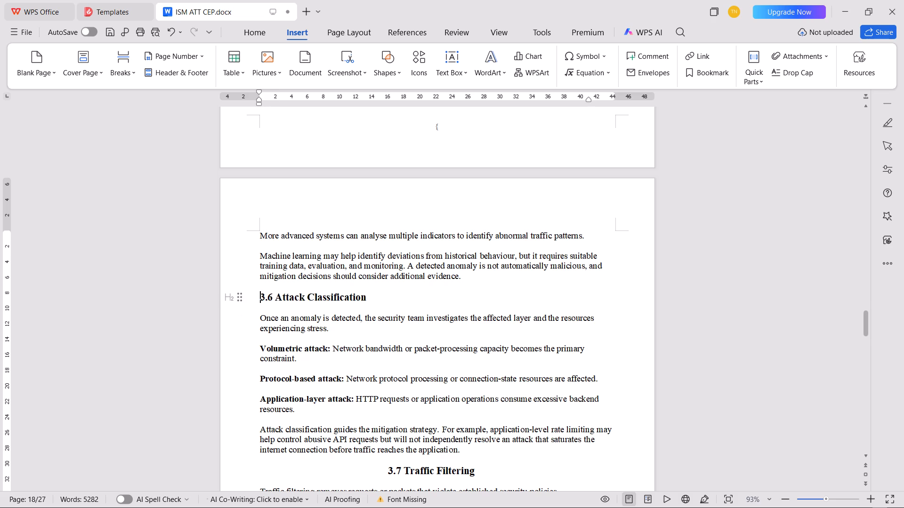
{"action": "scroll", "coordinate": [333, 355], "scroll_direction": "down", "scroll_amount": 3}
{"action": "left_click", "coordinate": [336, 355]}
{"action": "key", "text": "BackSpace"}
{"action": "key", "text": "BackSpace"}
Left-align the headings 3.8 Rate Limiting and Request Control and 3.9 CDN and Upstream Protection.
{"action": "scroll", "coordinate": [331, 404], "scroll_direction": "down", "scroll_amount": 4}
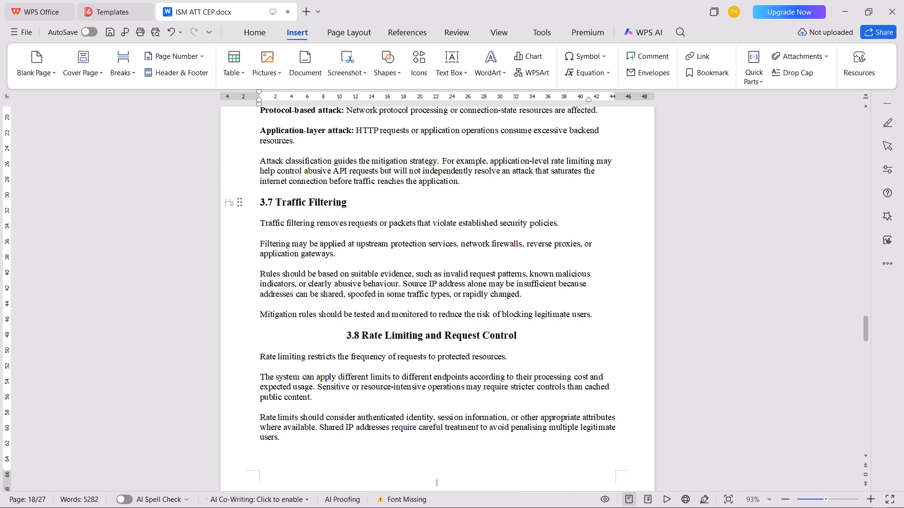
{"action": "left_click", "coordinate": [325, 337]}
{"action": "key", "text": "BackSpace"}
{"action": "key", "text": "BackSpace"}
{"action": "scroll", "coordinate": [370, 363], "scroll_direction": "down", "scroll_amount": 5}
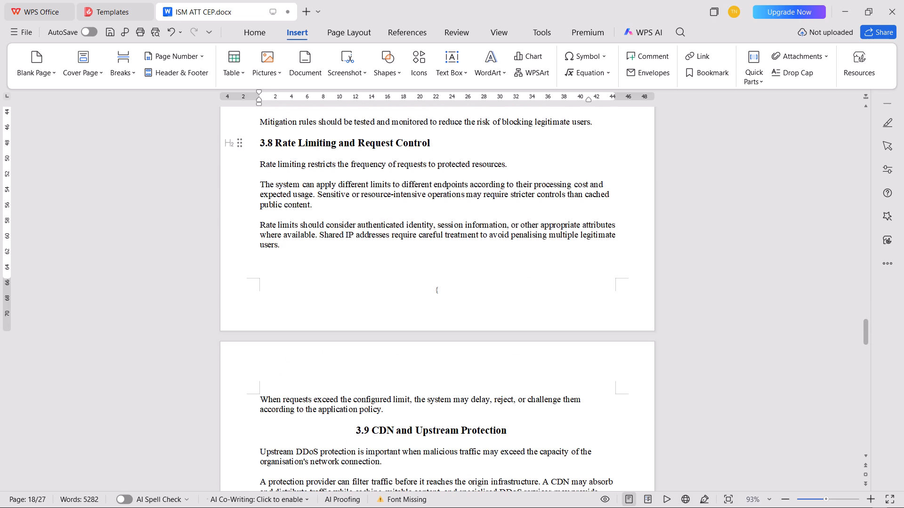
{"action": "left_click", "coordinate": [339, 434]}
{"action": "key", "text": "BackSpace"}
{"action": "key", "text": "BackSpace"}
Left-align the headings 3.10 Incident Response and 3.11 Proposed System Architecture.
{"action": "scroll", "coordinate": [340, 410], "scroll_direction": "down", "scroll_amount": 4}
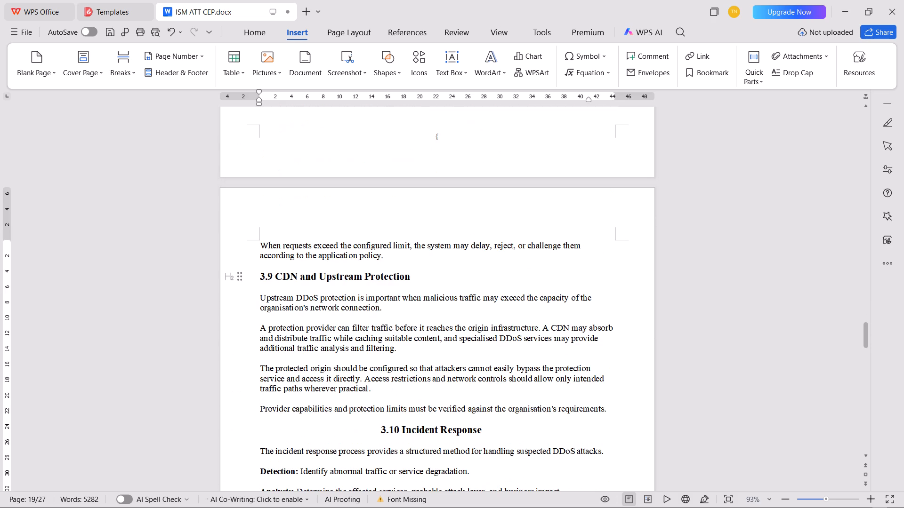
{"action": "left_click", "coordinate": [343, 422]}
{"action": "left_click", "coordinate": [348, 429]}
{"action": "key", "text": "BackSpace"}
{"action": "key", "text": "BackSpace"}
{"action": "scroll", "coordinate": [348, 429], "scroll_direction": "down", "scroll_amount": 5}
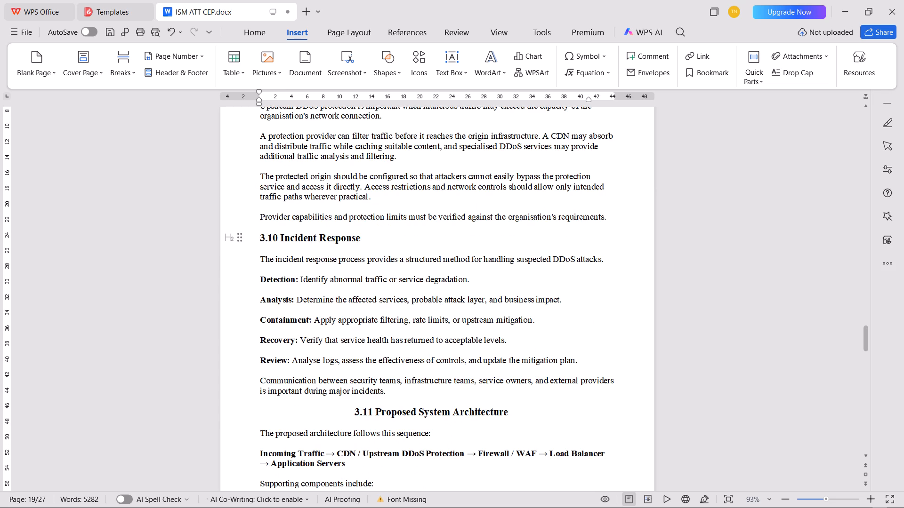
{"action": "left_click", "coordinate": [341, 413]}
{"action": "key", "text": "BackSpace"}
{"action": "key", "text": "BackSpace"}
Delete the empty bullets above "Traffic monitoring and anomaly detection." and above "Rate limiting and filtering rules." in section 3.11.
{"action": "scroll", "coordinate": [340, 414], "scroll_direction": "down", "scroll_amount": 4}
{"action": "left_click", "coordinate": [327, 344]}
{"action": "key", "text": "BackSpace"}
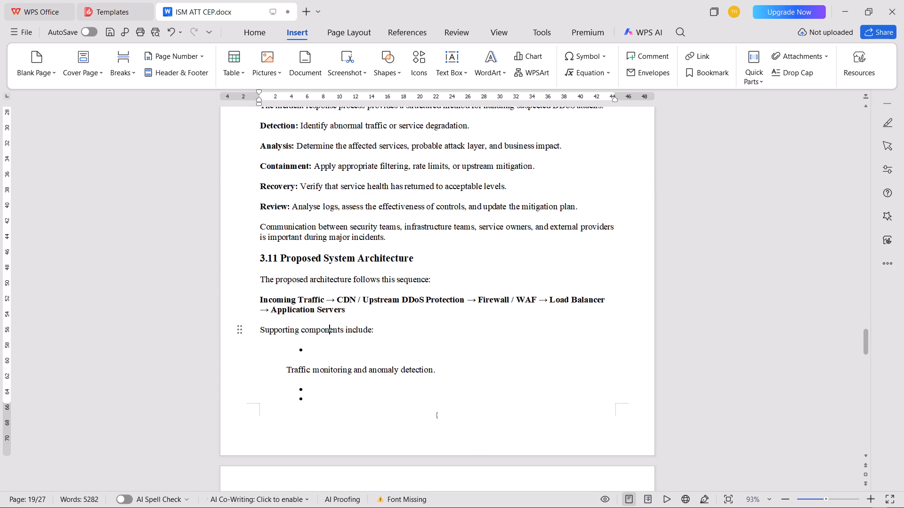
{"action": "key", "text": "n"}
{"action": "left_click", "coordinate": [328, 352]}
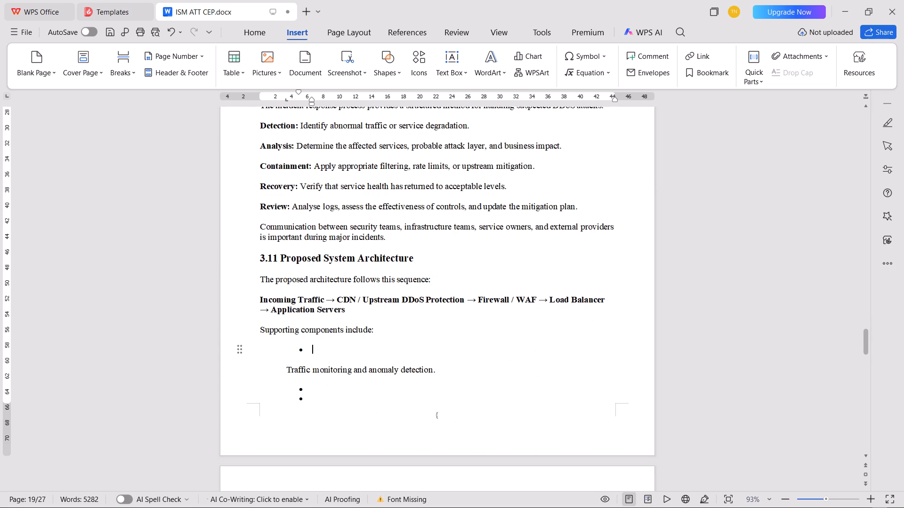
{"action": "key", "text": "BackSpace"}
{"action": "key", "text": "BackSpace"}
{"action": "key", "text": "BackSpace"}
{"action": "left_click", "coordinate": [319, 375]}
{"action": "key", "text": "BackSpace"}
{"action": "key", "text": "BackSpace"}
{"action": "key", "text": "BackSpace"}
{"action": "key", "text": "BackSpace"}
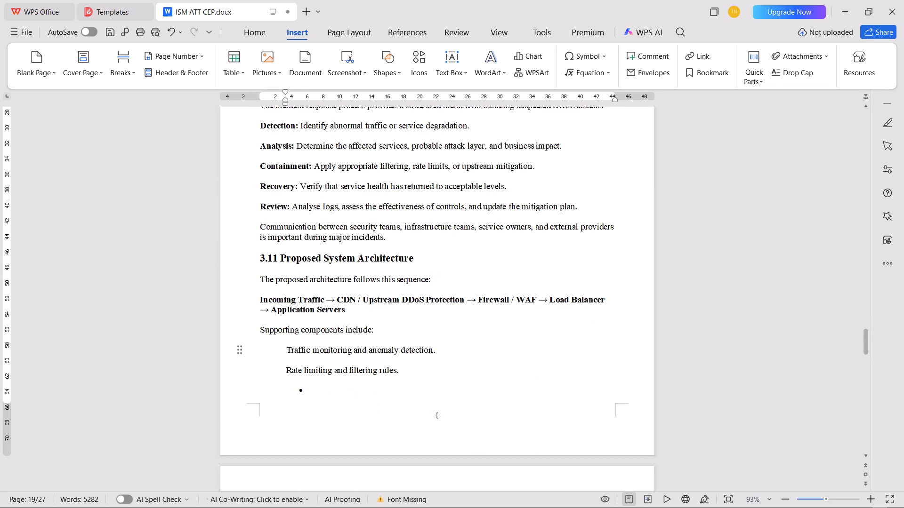
Delete the empty bullets above "Logging and alerting." and above "Incident response procedures." in section 3.11.
{"action": "left_click", "coordinate": [318, 393]}
{"action": "key", "text": "BackSpace"}
{"action": "key", "text": "BackSpace"}
{"action": "key", "text": "BackSpace"}
{"action": "left_click", "coordinate": [318, 394]}
{"action": "key", "text": "BackSpace"}
{"action": "key", "text": "BackSpace"}
{"action": "key", "text": "BackSpace"}
{"action": "scroll", "coordinate": [319, 394], "scroll_direction": "down", "scroll_amount": 5}
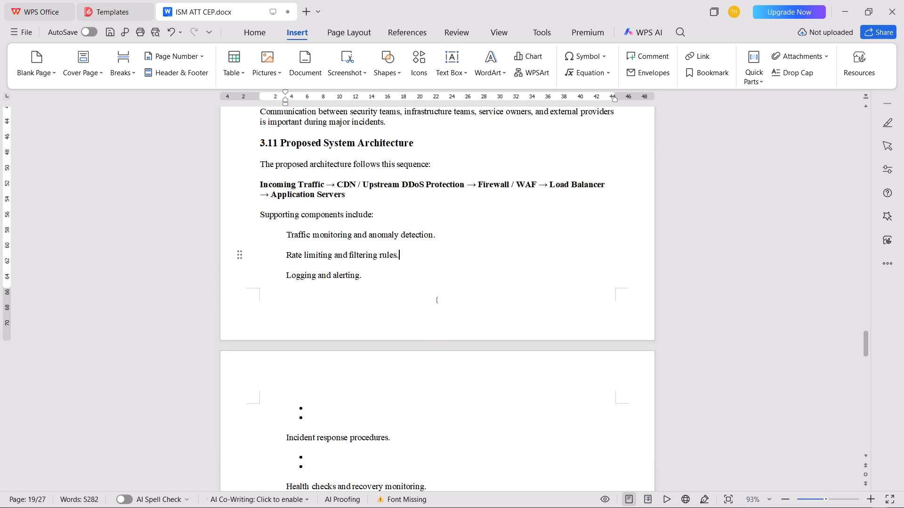
{"action": "left_click", "coordinate": [324, 378]}
{"action": "key", "text": "BackSpace"}
{"action": "key", "text": "BackSpace"}
{"action": "key", "text": "BackSpace"}
{"action": "key", "text": "BackSpace"}
Delete the empty bullets above and below "Health checks and recovery monitoring." in section 3.11.
{"action": "left_click", "coordinate": [322, 411]}
{"action": "key", "text": "BackSpace"}
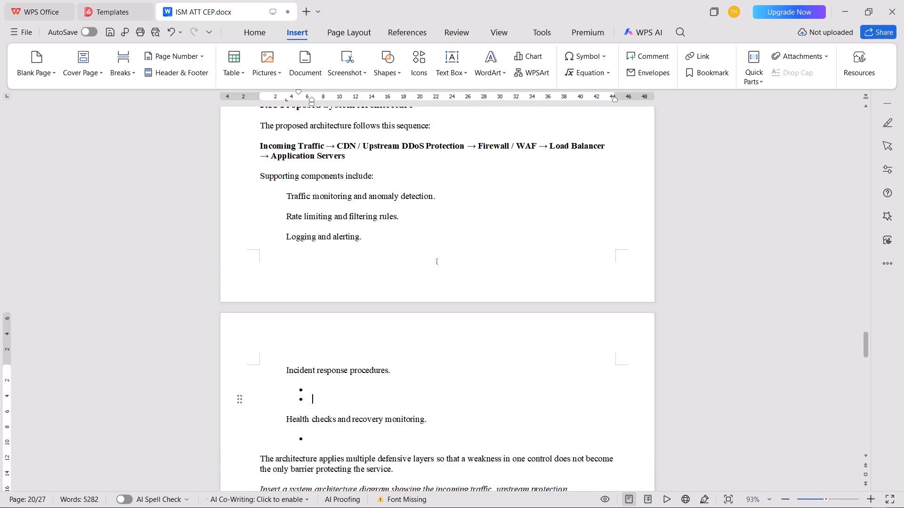
{"action": "key", "text": "BackSpace"}
{"action": "key", "text": "BackSpace"}
{"action": "key", "text": "BackSpace"}
{"action": "left_click", "coordinate": [325, 414]}
{"action": "key", "text": "BackSpace"}
{"action": "key", "text": "BackSpace"}
{"action": "key", "text": "BackSpace"}
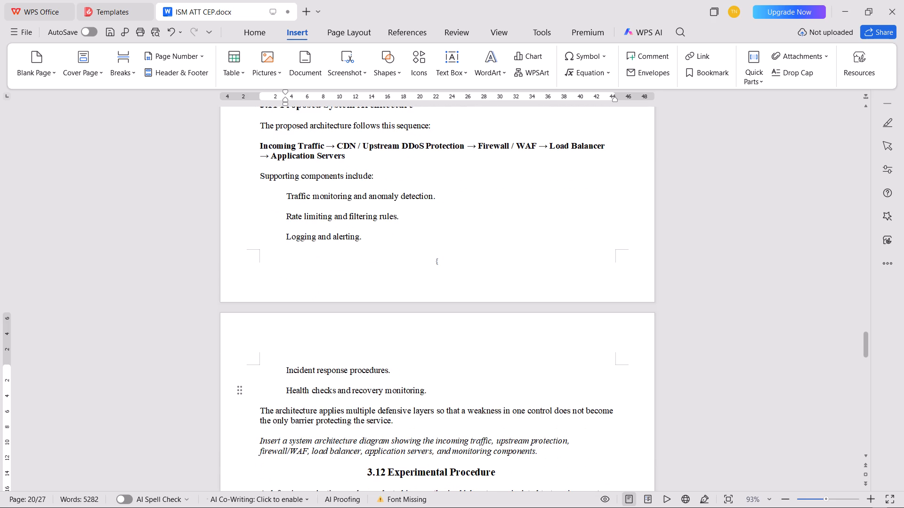
Delete the italic placeholder paragraph about inserting a system architecture diagram at the end of section 3.11.
{"action": "left_click_drag", "start_coordinate": [547, 450], "coordinate": [536, 423]}
{"action": "key", "text": "BackSpace"}
Left-align the heading 3.12 Experimental Procedure.
{"action": "left_click", "coordinate": [344, 443]}
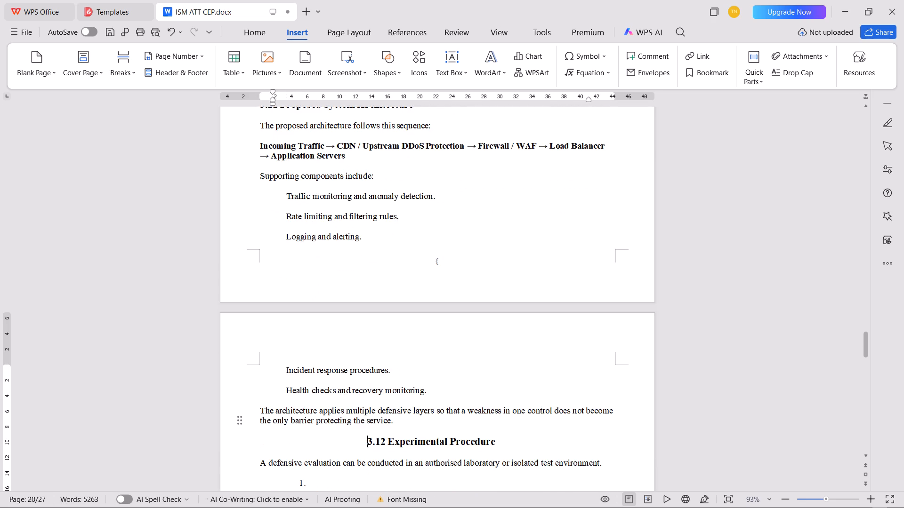
{"action": "key", "text": "BackSpace"}
{"action": "key", "text": "BackSpace"}
Remove the empty numbered lines above "Deploy a test web application." and above "Record normal traffic volume and response times.".
{"action": "scroll", "coordinate": [352, 434], "scroll_direction": "down", "scroll_amount": 4}
{"action": "left_click", "coordinate": [339, 334]}
{"action": "key", "text": "BackSpace"}
{"action": "key", "text": "BackSpace"}
{"action": "key", "text": "BackSpace"}
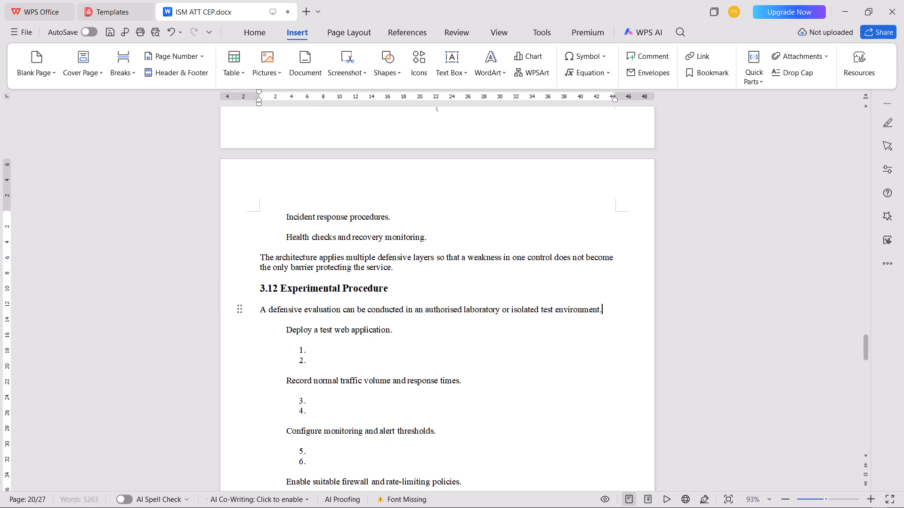
{"action": "left_click", "coordinate": [342, 365]}
{"action": "key", "text": "BackSpace"}
{"action": "key", "text": "BackSpace"}
{"action": "key", "text": "BackSpace"}
{"action": "key", "text": "BackSpace"}
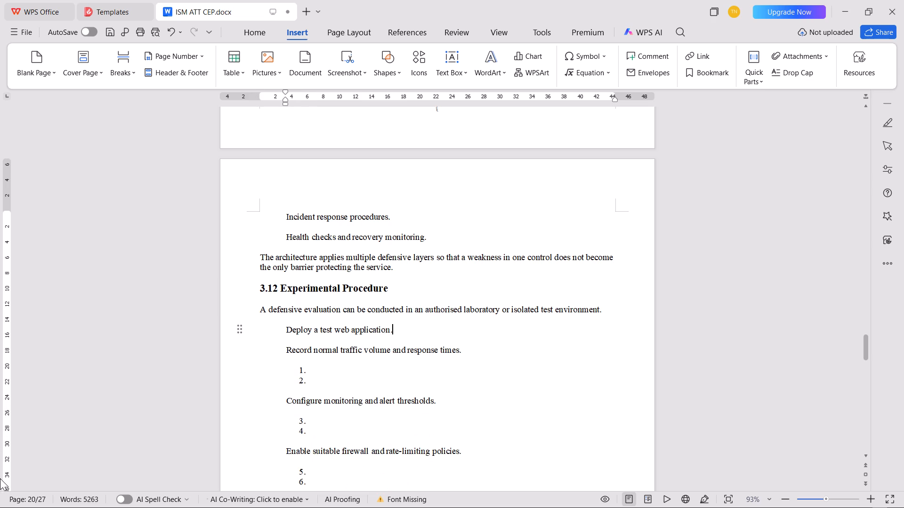
Remove the empty numbered lines above "Configure monitoring and alert thresholds." and above "Enable suitable firewall and rate-limiting policies.".
{"action": "left_click", "coordinate": [349, 392]}
{"action": "key", "text": "BackSpace"}
{"action": "key", "text": "BackSpace"}
{"action": "key", "text": "BackSpace"}
{"action": "key", "text": "BackSpace"}
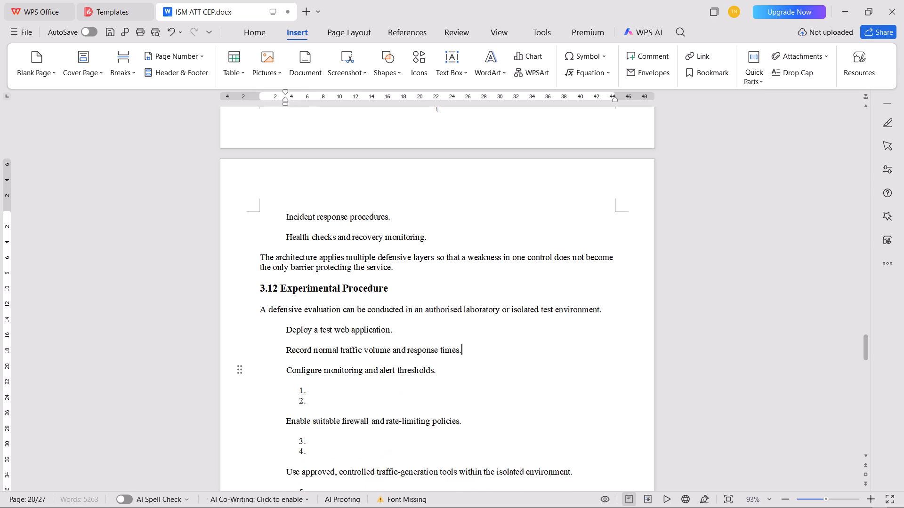
{"action": "left_click", "coordinate": [349, 399]}
{"action": "key", "text": "BackSpace"}
{"action": "key", "text": "BackSpace"}
{"action": "key", "text": "BackSpace"}
{"action": "key", "text": "BackSpace"}
Remove the empty numbered lines above "Use approved, controlled traffic-generation tools" and above "Observe how the system responds" in section 3.12.
{"action": "left_click", "coordinate": [343, 428]}
{"action": "key", "text": "BackSpace"}
{"action": "key", "text": "BackSpace"}
{"action": "key", "text": "BackSpace"}
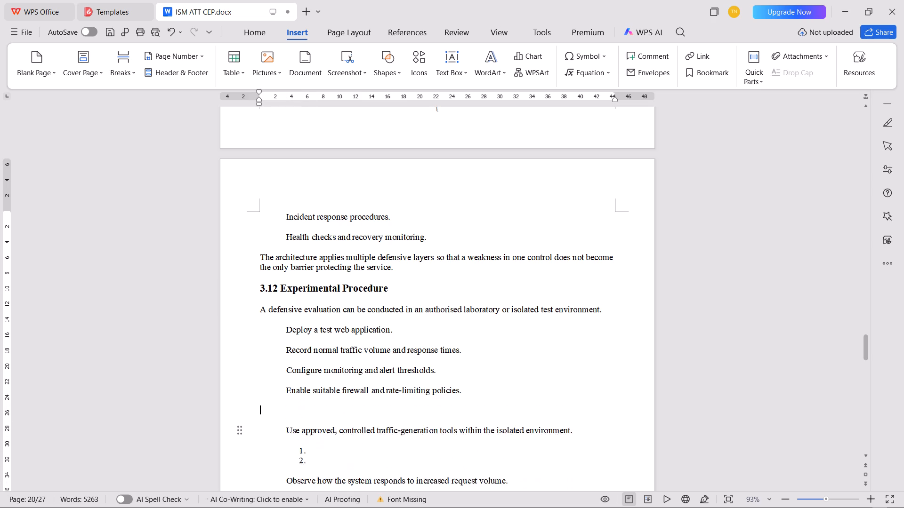
{"action": "key", "text": "BackSpace"}
{"action": "left_click", "coordinate": [337, 445]}
{"action": "key", "text": "BackSpace"}
{"action": "key", "text": "BackSpace"}
{"action": "key", "text": "BackSpace"}
{"action": "key", "text": "BackSpace"}
Remove the empty numbered lines above "Measure legitimate request success" and above "Verify that mitigation controls trigger as expected." in section 3.12.
{"action": "left_click", "coordinate": [337, 449]}
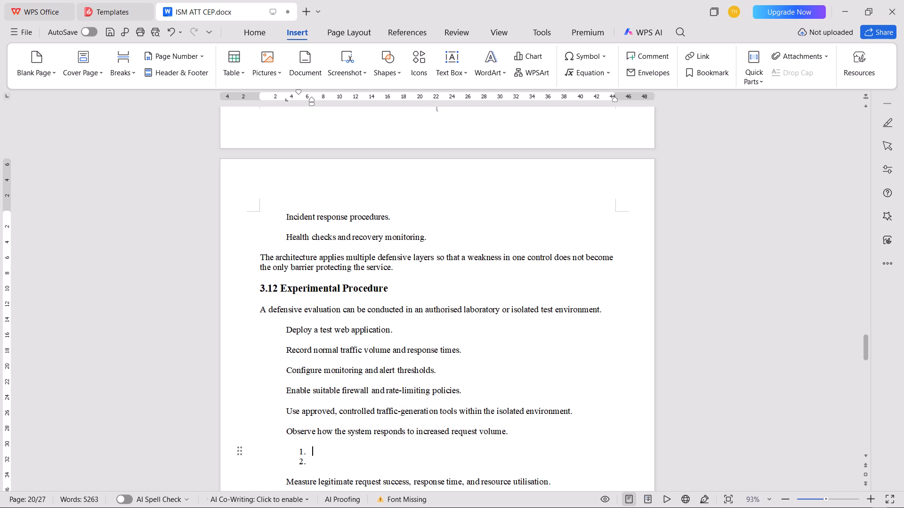
{"action": "left_click", "coordinate": [335, 462]}
{"action": "key", "text": "BackSpace"}
{"action": "key", "text": "BackSpace"}
{"action": "key", "text": "BackSpace"}
{"action": "key", "text": "BackSpace"}
{"action": "scroll", "coordinate": [335, 462], "scroll_direction": "down", "scroll_amount": 5}
{"action": "scroll", "coordinate": [361, 419], "scroll_direction": "down", "scroll_amount": 2}
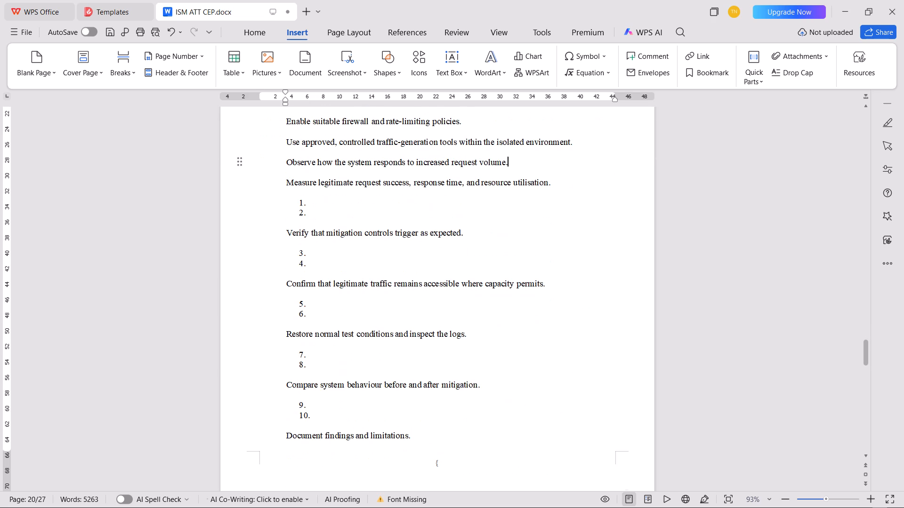
{"action": "left_click", "coordinate": [307, 222]}
{"action": "left_click", "coordinate": [312, 213]}
{"action": "key", "text": "BackSpace"}
{"action": "key", "text": "BackSpace"}
{"action": "key", "text": "BackSpace"}
{"action": "key", "text": "BackSpace"}
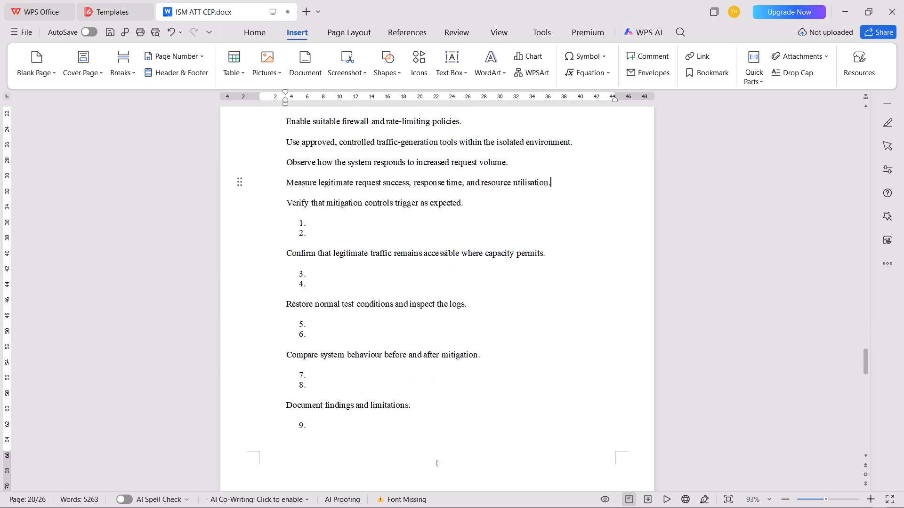
Remove the empty numbered lines above "Confirm that legitimate traffic remains accessible" and above "Restore normal test conditions" in section 3.12.
{"action": "left_click", "coordinate": [322, 233]}
{"action": "key", "text": "BackSpace"}
{"action": "key", "text": "BackSpace"}
{"action": "key", "text": "BackSpace"}
{"action": "key", "text": "BackSpace"}
{"action": "left_click", "coordinate": [322, 251]}
{"action": "key", "text": "BackSpace"}
{"action": "key", "text": "BackSpace"}
{"action": "key", "text": "BackSpace"}
{"action": "key", "text": "BackSpace"}
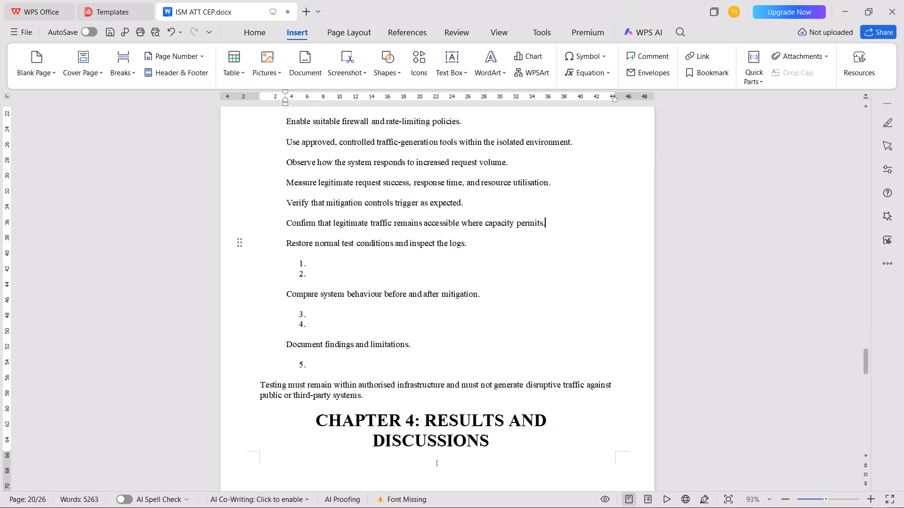
Remove the empty numbered lines above "Compare system behaviour before and after mitigation." and both above and below "Document findings and limitations.".
{"action": "left_click", "coordinate": [328, 278]}
{"action": "key", "text": "BackSpace"}
{"action": "key", "text": "BackSpace"}
{"action": "key", "text": "BackSpace"}
{"action": "key", "text": "BackSpace"}
{"action": "left_click", "coordinate": [327, 289]}
{"action": "key", "text": "BackSpace"}
{"action": "key", "text": "BackSpace"}
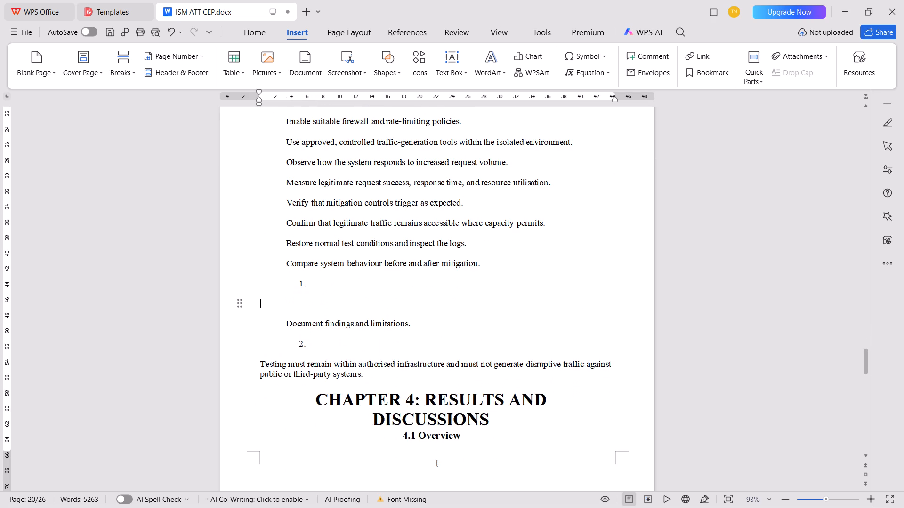
{"action": "key", "text": "BackSpace"}
{"action": "key", "text": "BackSpace"}
{"action": "left_click", "coordinate": [329, 313]}
{"action": "key", "text": "BackSpace"}
{"action": "key", "text": "BackSpace"}
{"action": "key", "text": "BackSpace"}
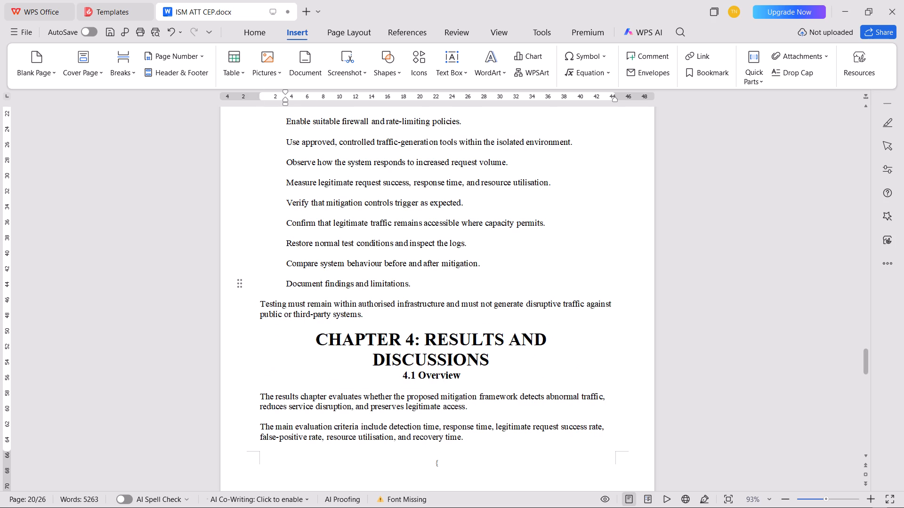
Move the Chapter 4 heading to a new page directly after section 3.12, left-aligned and without a spare blank page between.
{"action": "left_click", "coordinate": [394, 321]}
{"action": "left_click", "coordinate": [47, 80]}
{"action": "left_click", "coordinate": [41, 74]}
{"action": "left_click", "coordinate": [42, 95]}
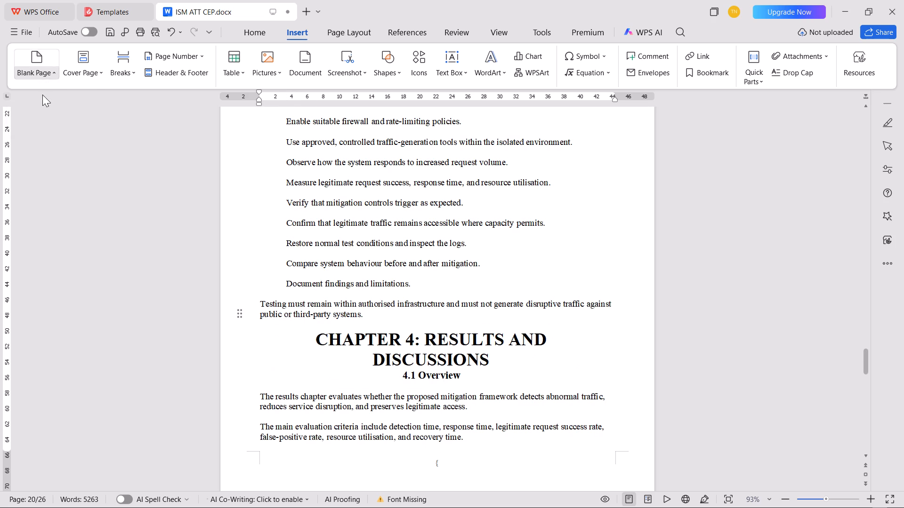
{"action": "key", "text": "Right"}
{"action": "key", "text": "Right"}
{"action": "key", "text": "BackSpace"}
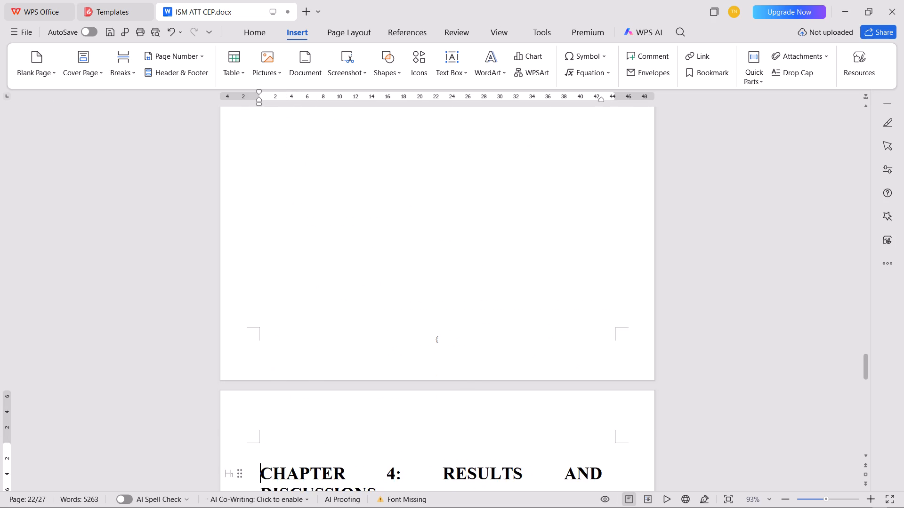
{"action": "key", "text": "BackSpace"}
{"action": "key", "text": "BackSpace"}
Remove the colon from the Chapter 4 title and split it into "CHAPTER 4" and "RESULTS AND DISCUSSIONS" on separate lines.
{"action": "scroll", "coordinate": [201, 179], "scroll_direction": "up", "scroll_amount": 7}
{"action": "scroll", "coordinate": [353, 313], "scroll_direction": "up", "scroll_amount": 2}
{"action": "scroll", "coordinate": [387, 325], "scroll_direction": "down", "scroll_amount": 7}
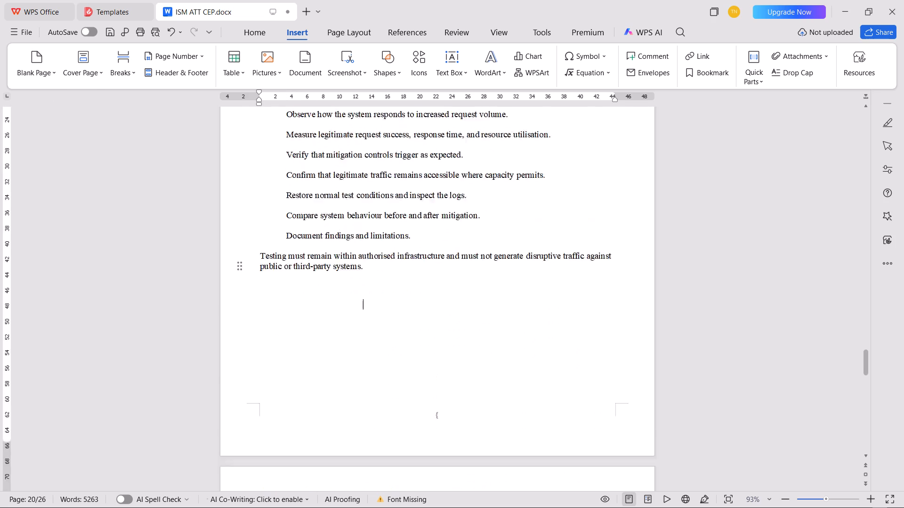
{"action": "scroll", "coordinate": [407, 340], "scroll_direction": "down", "scroll_amount": 2}
{"action": "left_click", "coordinate": [444, 297]}
{"action": "key", "text": "BackSpace"}
{"action": "key", "text": "BackSpace"}
{"action": "key", "text": "Return"}
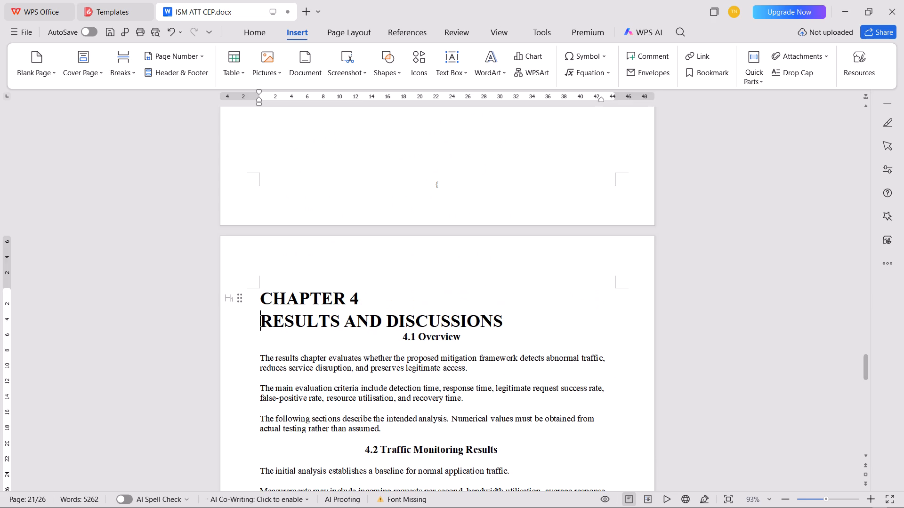
Left-align the heading 4.1 Overview.
{"action": "left_click", "coordinate": [379, 347]}
{"action": "left_click", "coordinate": [361, 340]}
{"action": "key", "text": "BackSpace"}
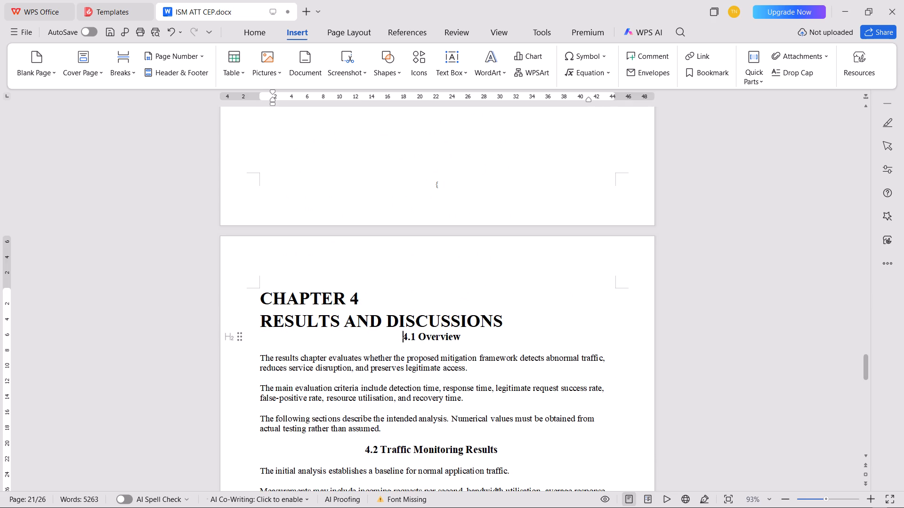
{"action": "key", "text": "BackSpace"}
Left-align the headings 4.2 Traffic Monitoring Results and 4.3 Detection Performance.
{"action": "scroll", "coordinate": [0, 360], "scroll_direction": "down", "scroll_amount": 4}
{"action": "scroll", "coordinate": [7, 410], "scroll_direction": "down", "scroll_amount": 2}
{"action": "scroll", "coordinate": [7, 411], "scroll_direction": "up", "scroll_amount": 1}
{"action": "scroll", "coordinate": [8, 408], "scroll_direction": "down", "scroll_amount": 2}
{"action": "scroll", "coordinate": [434, 351], "scroll_direction": "down", "scroll_amount": 5}
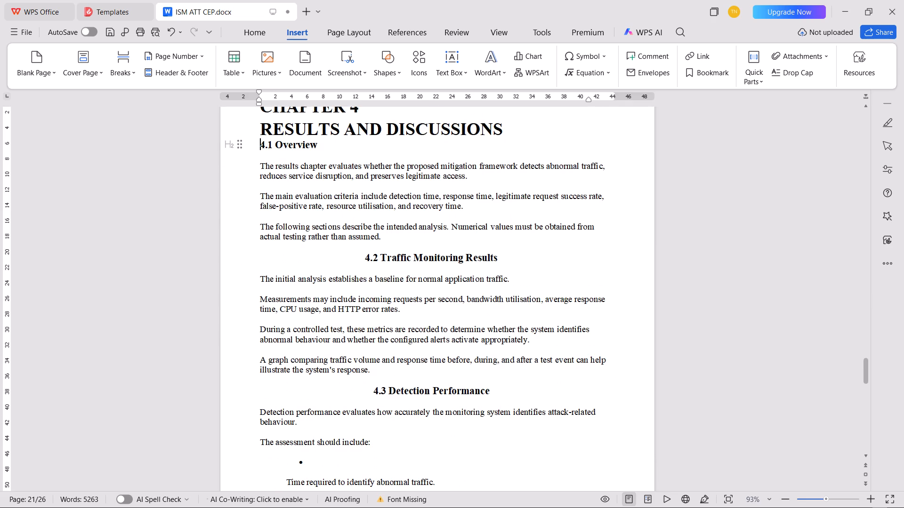
{"action": "left_click", "coordinate": [353, 262]}
{"action": "key", "text": "BackSpace"}
{"action": "key", "text": "BackSpace"}
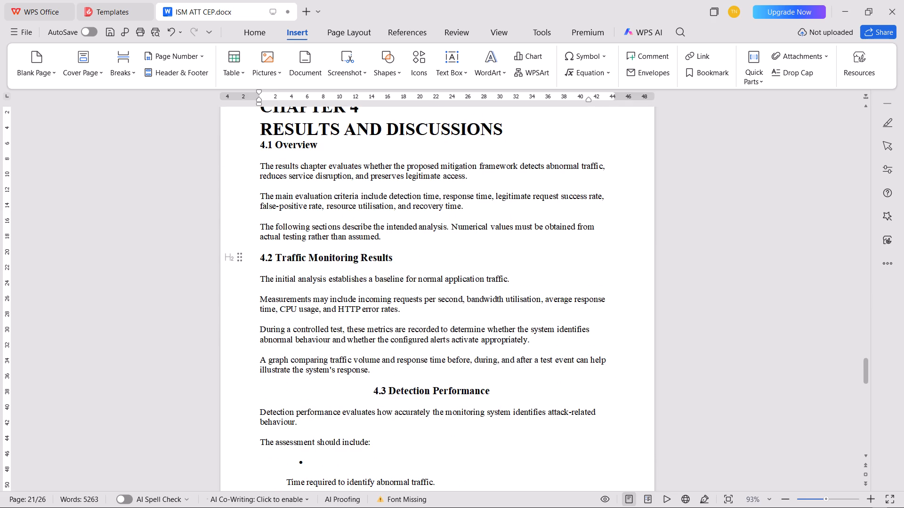
{"action": "left_click", "coordinate": [351, 387]}
{"action": "key", "text": "BackSpace"}
{"action": "key", "text": "BackSpace"}
Delete the empty bullets above "Time required to identify abnormal traffic." and above "Percentage of simulated attack periods detected." in section 4.3.
{"action": "scroll", "coordinate": [351, 343], "scroll_direction": "down", "scroll_amount": 4}
{"action": "left_click", "coordinate": [334, 318]}
{"action": "key", "text": "BackSpace"}
{"action": "key", "text": "BackSpace"}
{"action": "key", "text": "BackSpace"}
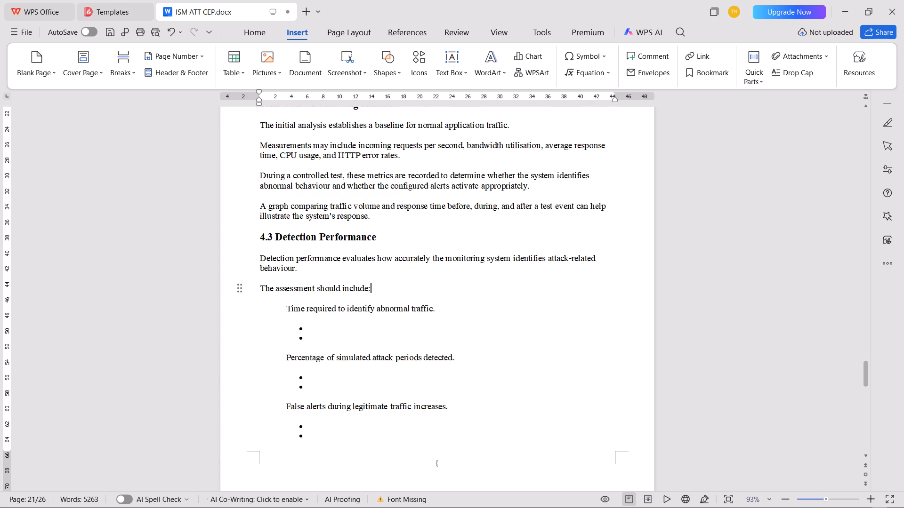
{"action": "left_click", "coordinate": [335, 344]}
{"action": "key", "text": "BackSpace"}
{"action": "key", "text": "BackSpace"}
{"action": "key", "text": "BackSpace"}
{"action": "key", "text": "BackSpace"}
Delete the remaining empty bullets between the assessment items and before the closing paragraph of section 4.3 Detection Performance.
{"action": "left_click", "coordinate": [333, 360]}
{"action": "key", "text": "BackSpace"}
{"action": "key", "text": "BackSpace"}
{"action": "key", "text": "BackSpace"}
{"action": "key", "text": "BackSpace"}
{"action": "left_click", "coordinate": [339, 388]}
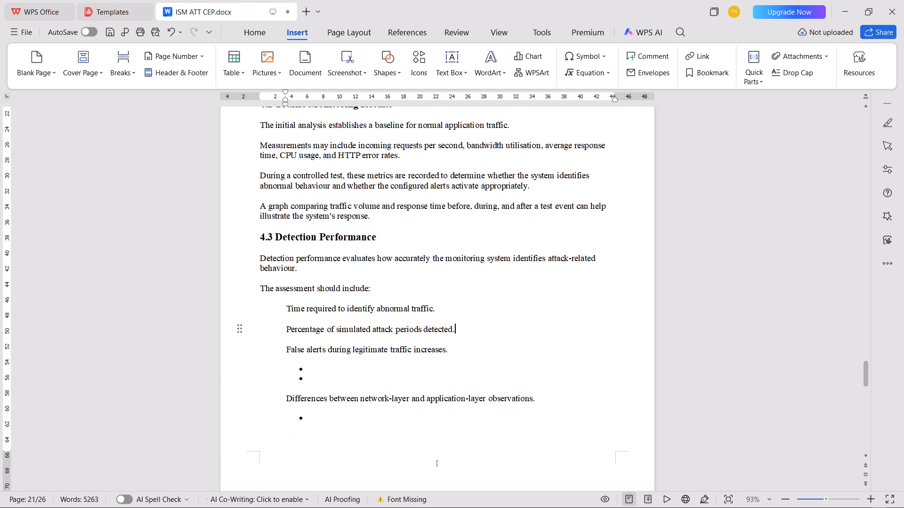
{"action": "key", "text": "BackSpace"}
{"action": "key", "text": "BackSpace"}
{"action": "key", "text": "BackSpace"}
{"action": "key", "text": "BackSpace"}
{"action": "left_click", "coordinate": [343, 400]}
{"action": "key", "text": "BackSpace"}
{"action": "key", "text": "BackSpace"}
{"action": "key", "text": "BackSpace"}
Left-align the heading 4.4 Mitigation Effectiveness, keeping it as a separate heading line.
{"action": "left_click", "coordinate": [347, 421]}
{"action": "key", "text": "BackSpace"}
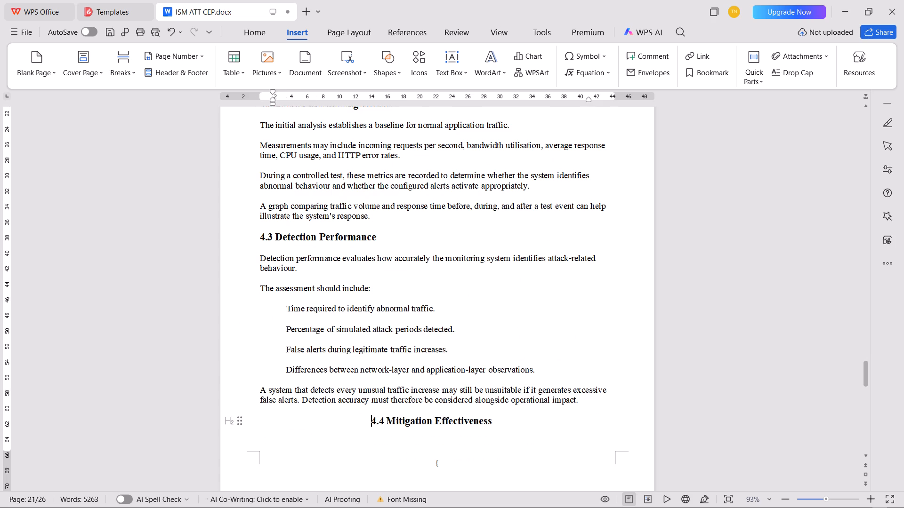
{"action": "key", "text": "BackSpace"}
{"action": "scroll", "coordinate": [347, 421], "scroll_direction": "down", "scroll_amount": 14}
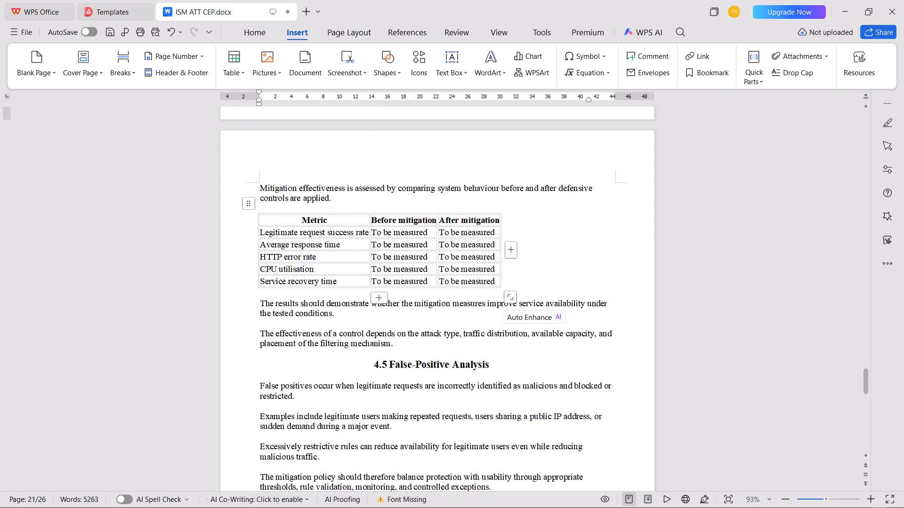
{"action": "key", "text": "BackSpace"}
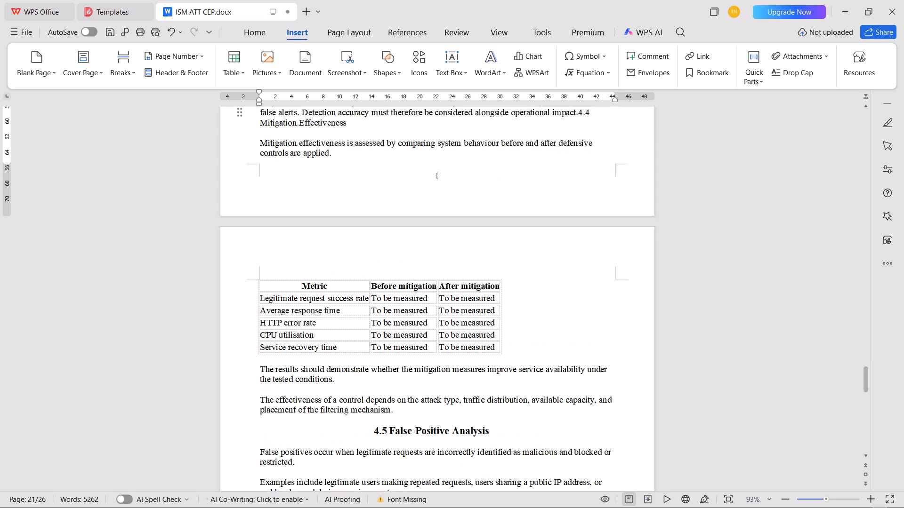
{"action": "key", "text": "ctrl+z"}
Left-align the headings 4.5 False-Positive Analysis and 4.6 Performance and Scalability.
{"action": "scroll", "coordinate": [345, 356], "scroll_direction": "down", "scroll_amount": 2}
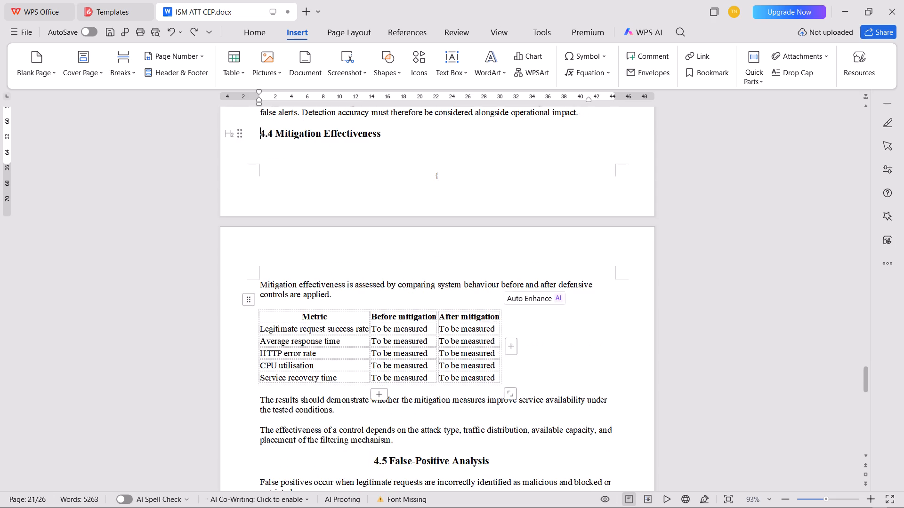
{"action": "scroll", "coordinate": [345, 358], "scroll_direction": "down", "scroll_amount": 2}
{"action": "left_click", "coordinate": [347, 310]}
{"action": "key", "text": "BackSpace"}
{"action": "key", "text": "BackSpace"}
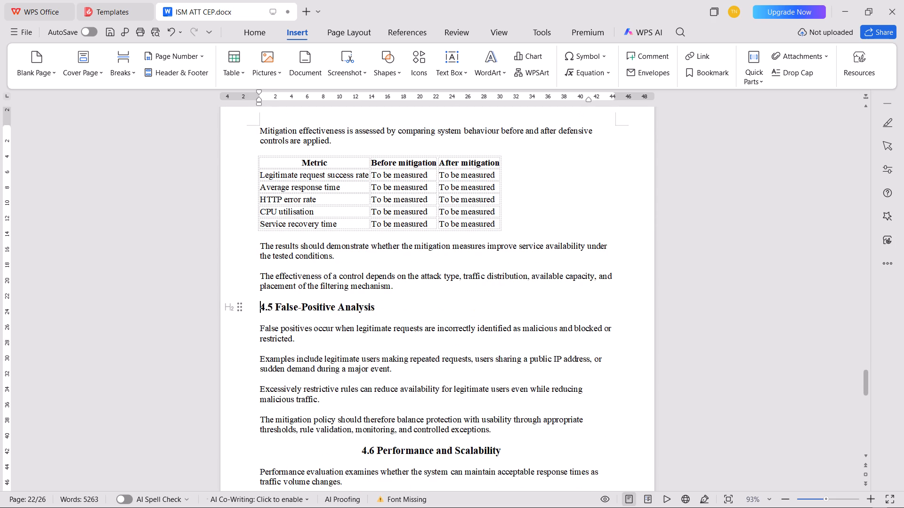
{"action": "scroll", "coordinate": [361, 379], "scroll_direction": "down", "scroll_amount": 3}
{"action": "left_click", "coordinate": [355, 337]}
{"action": "key", "text": "BackSpace"}
{"action": "key", "text": "BackSpace"}
Left-align the heading 4.7 Recovery and Availability, keeping it as a separate heading line.
{"action": "scroll", "coordinate": [350, 384], "scroll_direction": "down", "scroll_amount": 4}
{"action": "left_click", "coordinate": [351, 332]}
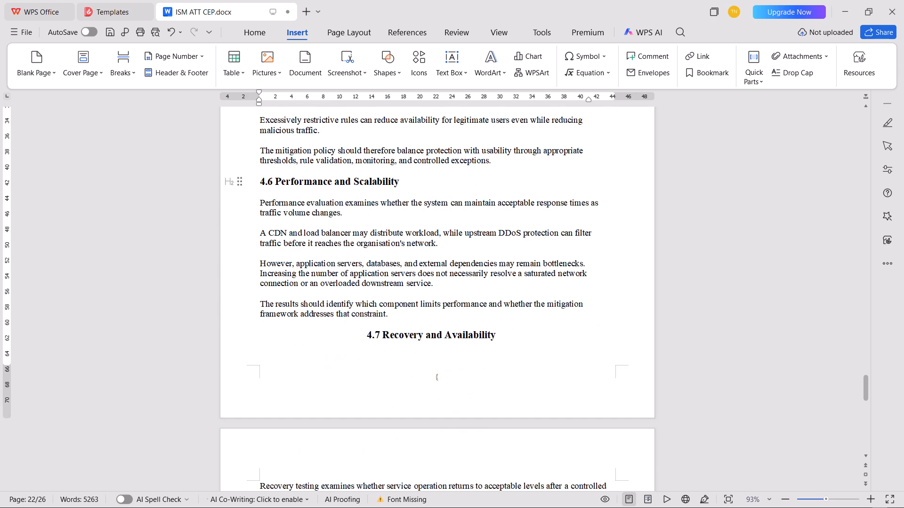
{"action": "key", "text": "BackSpace"}
{"action": "key", "text": "BackSpace"}
{"action": "key", "text": "BackSpace"}
{"action": "key", "text": "ctrl+z"}
Left-align the headings 4.8 Comparison of Mitigation Techniques and 4.9 Limitations.
{"action": "scroll", "coordinate": [351, 332], "scroll_direction": "down", "scroll_amount": 4}
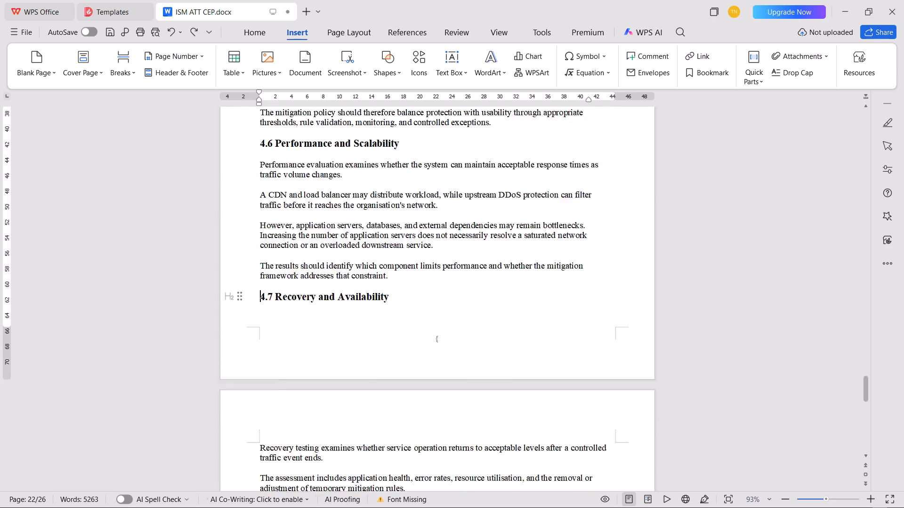
{"action": "scroll", "coordinate": [351, 332], "scroll_direction": "down", "scroll_amount": 3}
{"action": "scroll", "coordinate": [288, 342], "scroll_direction": "down", "scroll_amount": 3}
{"action": "left_click", "coordinate": [326, 261]}
{"action": "key", "text": "BackSpace"}
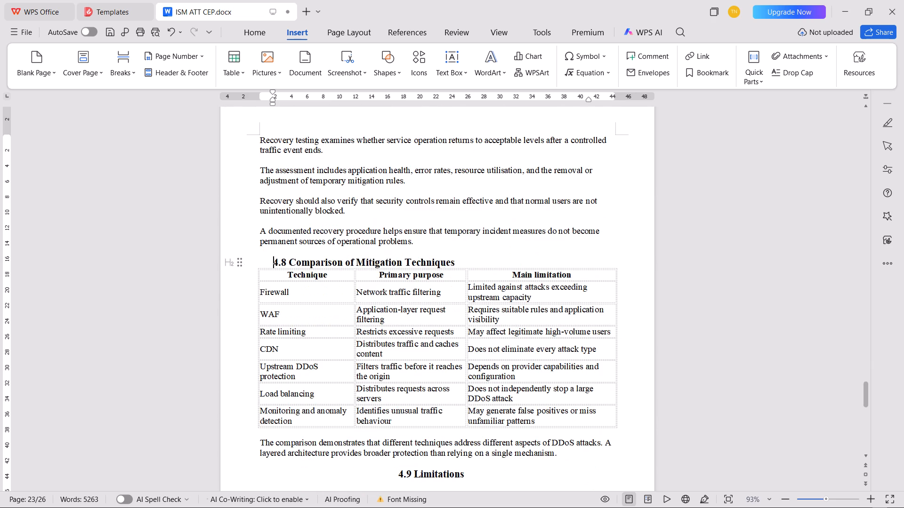
{"action": "key", "text": "BackSpace"}
{"action": "scroll", "coordinate": [326, 261], "scroll_direction": "down", "scroll_amount": 5}
{"action": "left_click", "coordinate": [367, 279]}
{"action": "key", "text": "BackSpace"}
{"action": "key", "text": "BackSpace"}
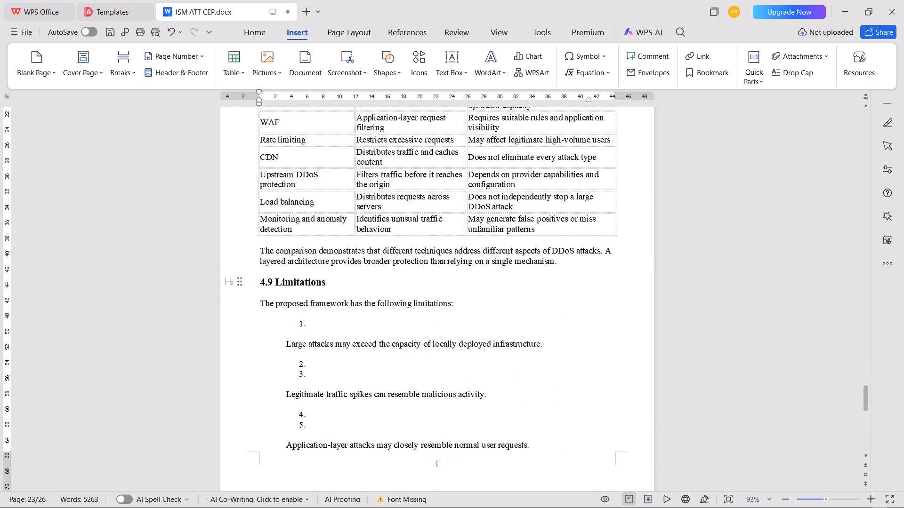
Delete the empty numbered lines above "Large attacks may exceed the capacity" and "Legitimate traffic spikes can resemble malicious activity." in section 4.9.
{"action": "left_click", "coordinate": [337, 321]}
{"action": "key", "text": "BackSpace"}
{"action": "key", "text": "BackSpace"}
{"action": "key", "text": "BackSpace"}
{"action": "left_click", "coordinate": [345, 351]}
{"action": "key", "text": "BackSpace"}
{"action": "key", "text": "BackSpace"}
{"action": "key", "text": "BackSpace"}
{"action": "key", "text": "BackSpace"}
Delete the empty numbered lines above the "Application-layer attacks" and "Rate limiting" items in section 4.9.
{"action": "left_click", "coordinate": [341, 377]}
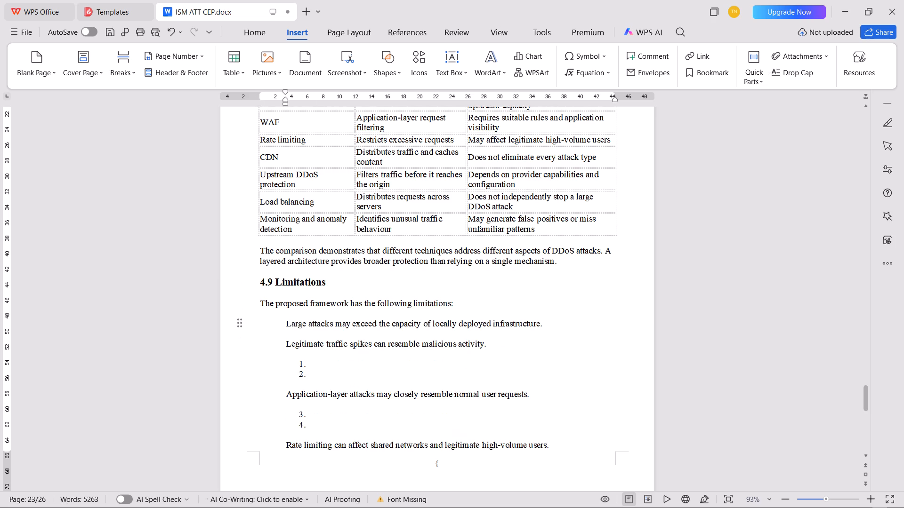
{"action": "key", "text": "BackSpace"}
{"action": "key", "text": "BackSpace"}
{"action": "key", "text": "BackSpace"}
{"action": "key", "text": "BackSpace"}
{"action": "left_click", "coordinate": [340, 397]}
{"action": "key", "text": "BackSpace"}
{"action": "key", "text": "BackSpace"}
{"action": "key", "text": "BackSpace"}
{"action": "key", "text": "BackSpace"}
Delete the empty numbered lines above the "Detection models" and "Cloud protection services" items in section 4.9.
{"action": "left_click", "coordinate": [343, 422]}
{"action": "key", "text": "BackSpace"}
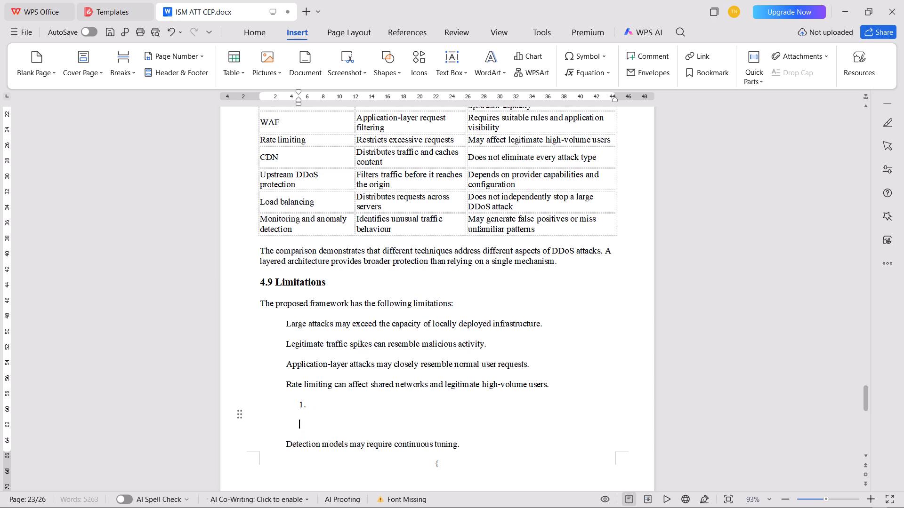
{"action": "key", "text": "BackSpace"}
{"action": "key", "text": "BackSpace"}
{"action": "key", "text": "BackSpace"}
{"action": "left_click", "coordinate": [343, 443]}
{"action": "key", "text": "BackSpace"}
{"action": "key", "text": "BackSpace"}
{"action": "key", "text": "BackSpace"}
{"action": "key", "text": "BackSpace"}
Delete the remaining empty numbered lines around the "Encrypted traffic" and "Service dependencies" items at the end of section 4.9.
{"action": "scroll", "coordinate": [358, 420], "scroll_direction": "down", "scroll_amount": 4}
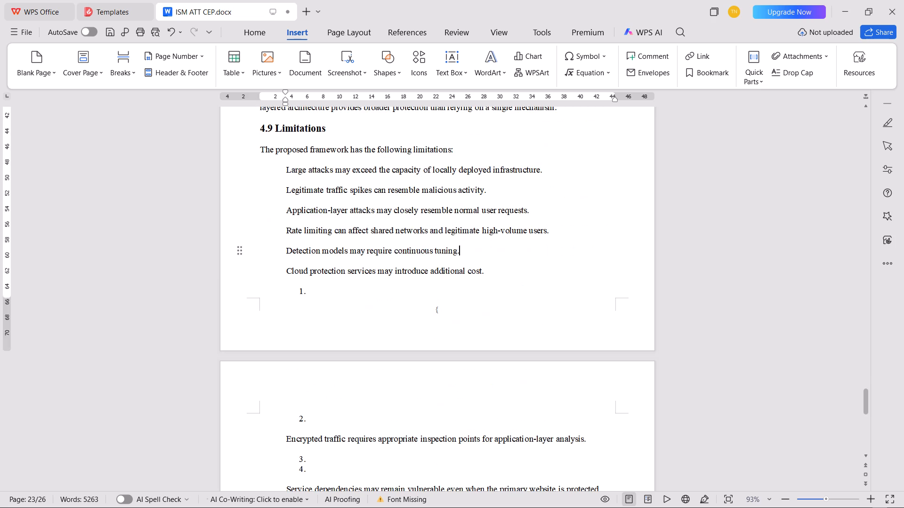
{"action": "left_click", "coordinate": [351, 416]}
{"action": "key", "text": "BackSpace"}
{"action": "key", "text": "BackSpace"}
{"action": "key", "text": "BackSpace"}
{"action": "key", "text": "BackSpace"}
{"action": "left_click", "coordinate": [347, 444]}
{"action": "key", "text": "BackSpace"}
{"action": "key", "text": "BackSpace"}
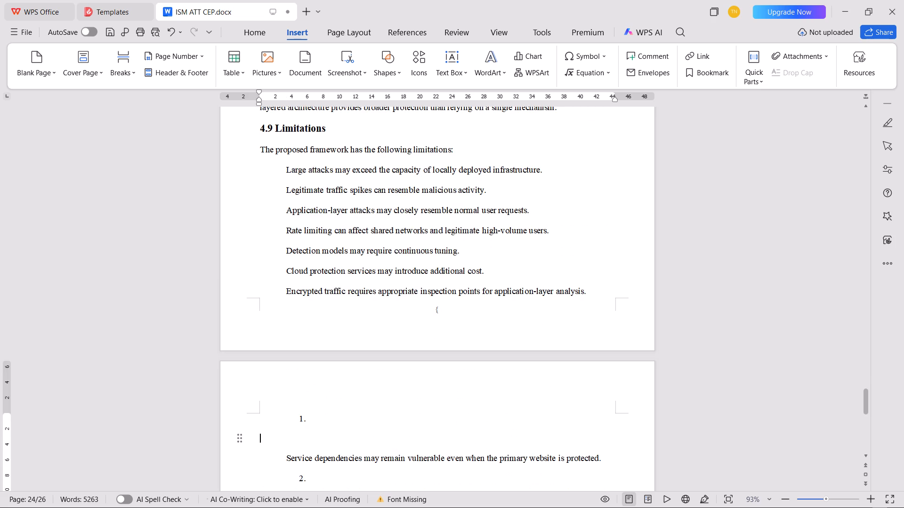
{"action": "key", "text": "BackSpace"}
{"action": "key", "text": "BackSpace"}
{"action": "left_click", "coordinate": [343, 444]}
{"action": "key", "text": "BackSpace"}
{"action": "key", "text": "BackSpace"}
{"action": "key", "text": "BackSpace"}
Left-align the heading 4.10 Overall Discussion.
{"action": "scroll", "coordinate": [343, 444], "scroll_direction": "down", "scroll_amount": 5}
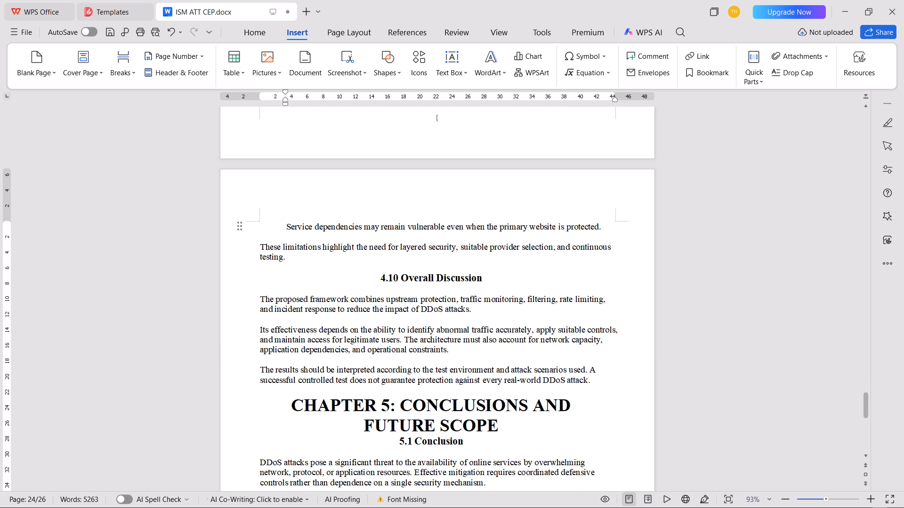
{"action": "left_click", "coordinate": [370, 279]}
{"action": "key", "text": "BackSpace"}
{"action": "key", "text": "BackSpace"}
Insert a blank page after section 4.10 and delete the surplus page so the Chapter 5 title starts on a new page.
{"action": "left_click", "coordinate": [608, 381]}
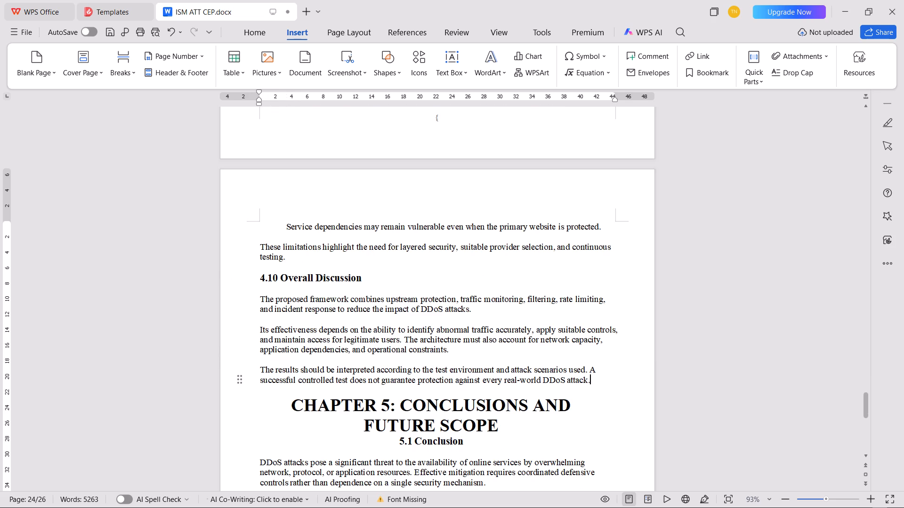
{"action": "left_click", "coordinate": [49, 71]}
{"action": "left_click", "coordinate": [48, 95]}
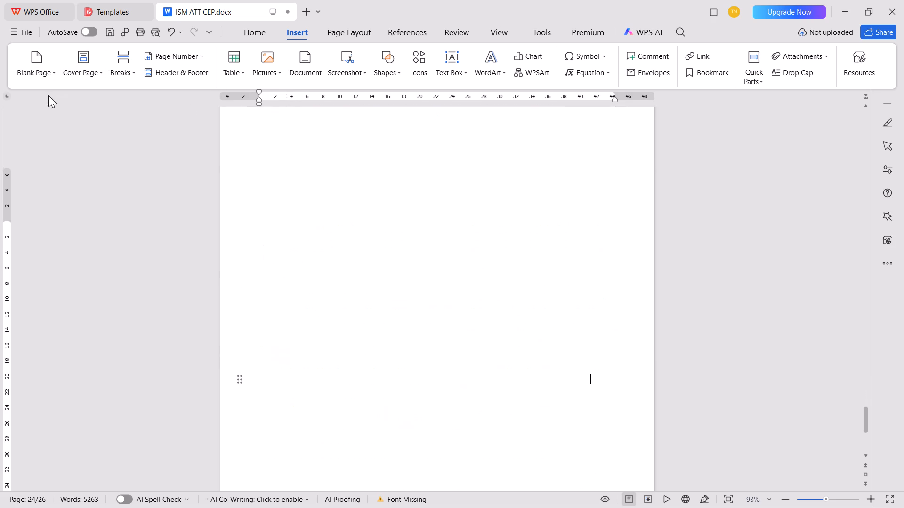
{"action": "scroll", "coordinate": [328, 219], "scroll_direction": "up", "scroll_amount": 3}
{"action": "key", "text": "Right"}
{"action": "key", "text": "Right"}
{"action": "key", "text": "BackSpace"}
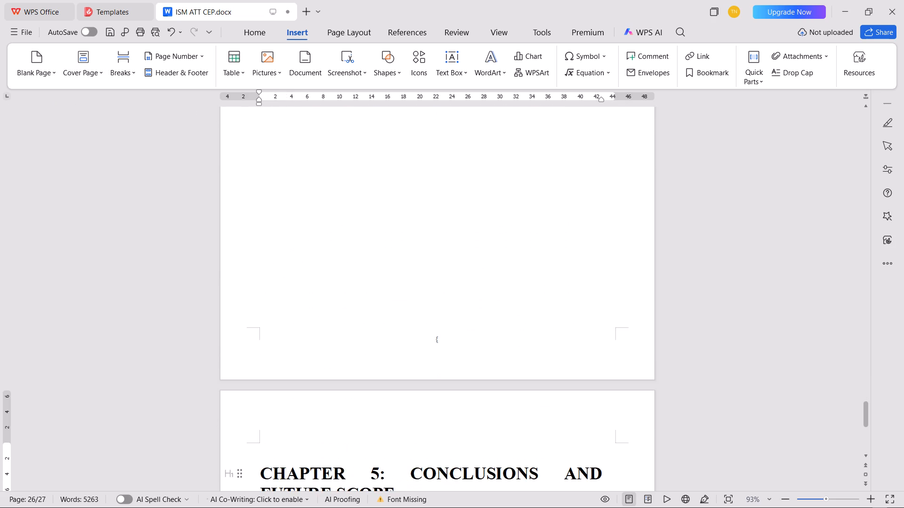
{"action": "key", "text": "BackSpace"}
{"action": "key", "text": "BackSpace"}
{"action": "scroll", "coordinate": [328, 219], "scroll_direction": "up", "scroll_amount": 6}
{"action": "scroll", "coordinate": [328, 219], "scroll_direction": "down", "scroll_amount": 3}
{"action": "scroll", "coordinate": [328, 219], "scroll_direction": "up", "scroll_amount": 1}
{"action": "scroll", "coordinate": [328, 219], "scroll_direction": "down", "scroll_amount": 7}
{"action": "scroll", "coordinate": [329, 221], "scroll_direction": "up", "scroll_amount": 1}
{"action": "scroll", "coordinate": [329, 221], "scroll_direction": "down", "scroll_amount": 9}
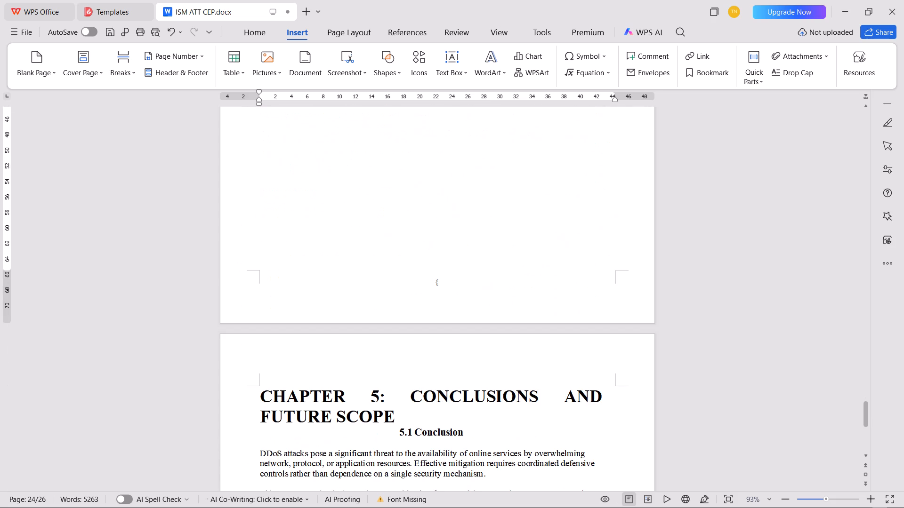
Remove the colon from the Chapter 5 title and split it into "CHAPTER 5" and "CONCLUSIONS AND FUTURE SCOPE" on separate lines.
{"action": "key", "text": "Right"}
{"action": "key", "text": "Right"}
{"action": "key", "text": "ctrl+Right"}
{"action": "key", "text": "ctrl+Right"}
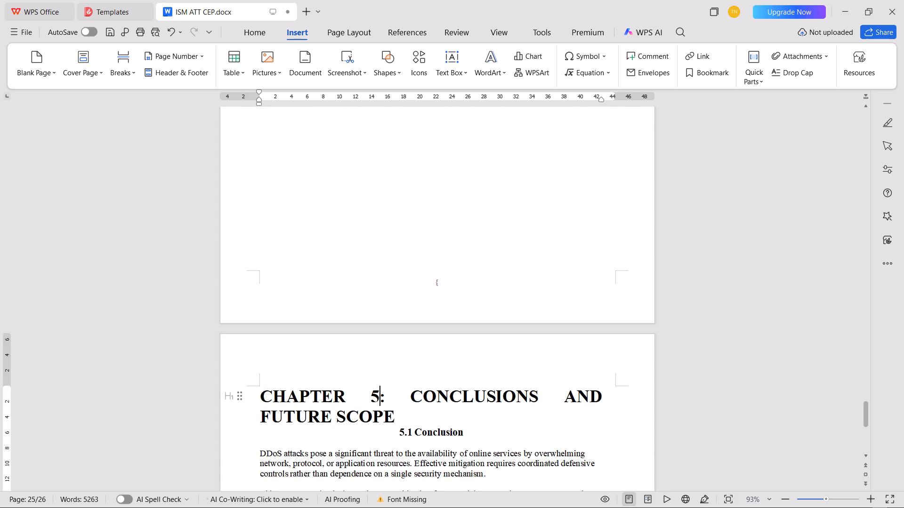
{"action": "key", "text": "Right"}
{"action": "key", "text": "ctrl+Right"}
{"action": "key", "text": "BackSpace"}
{"action": "key", "text": "BackSpace"}
{"action": "key", "text": "Return"}
Left-align the headings 5.1 Conclusion and 5.2 Future Scope.
{"action": "scroll", "coordinate": [322, 244], "scroll_direction": "down", "scroll_amount": 4}
{"action": "left_click", "coordinate": [377, 320]}
{"action": "key", "text": "BackSpace"}
{"action": "key", "text": "BackSpace"}
{"action": "scroll", "coordinate": [373, 323], "scroll_direction": "down", "scroll_amount": 2}
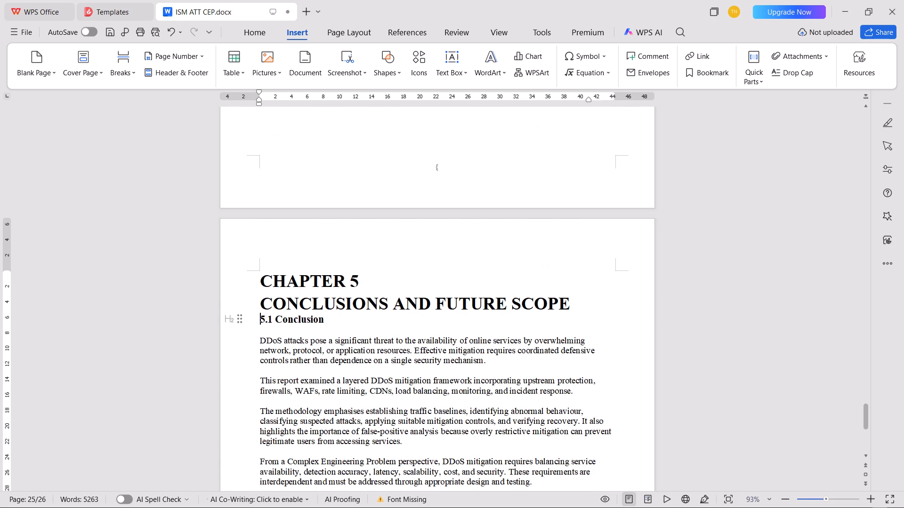
{"action": "scroll", "coordinate": [372, 323], "scroll_direction": "down", "scroll_amount": 3}
{"action": "left_click", "coordinate": [348, 357]}
{"action": "key", "text": "BackSpace"}
{"action": "key", "text": "BackSpace"}
Remove the number "1." before "AI-based anomaly detection:" in section 5.2, keeping the item as its own paragraph.
{"action": "scroll", "coordinate": [337, 373], "scroll_direction": "down", "scroll_amount": 4}
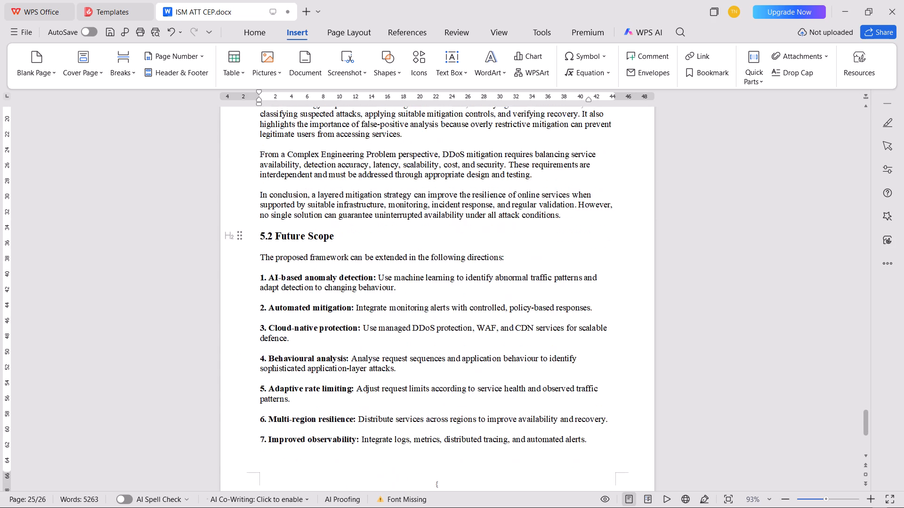
{"action": "scroll", "coordinate": [238, 277], "scroll_direction": "down", "scroll_amount": 6}
{"action": "scroll", "coordinate": [240, 279], "scroll_direction": "up", "scroll_amount": 5}
{"action": "left_click", "coordinate": [269, 239]}
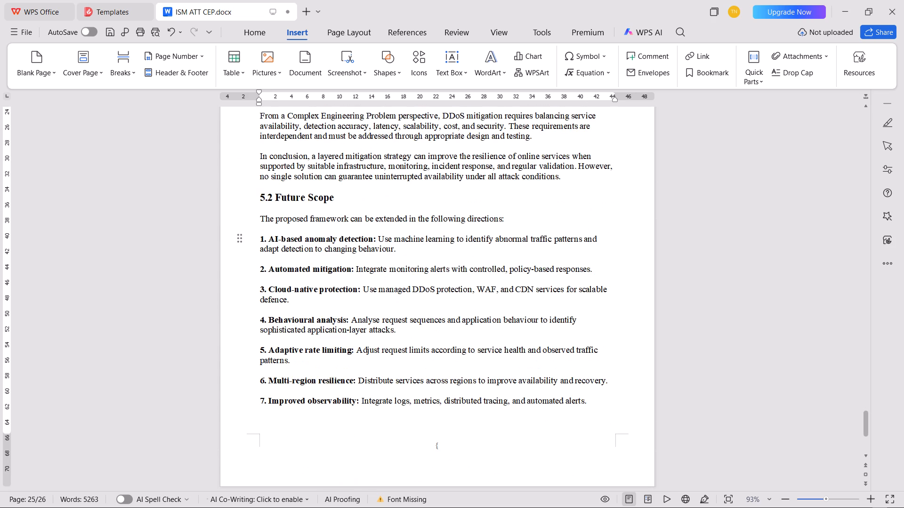
{"action": "key", "text": "ctrl+BackSpace"}
{"action": "key", "text": "ctrl+BackSpace"}
{"action": "key", "text": "Return"}
{"action": "key", "text": "BackSpace"}
{"action": "key", "text": "BackSpace"}
{"action": "key", "text": "Return"}
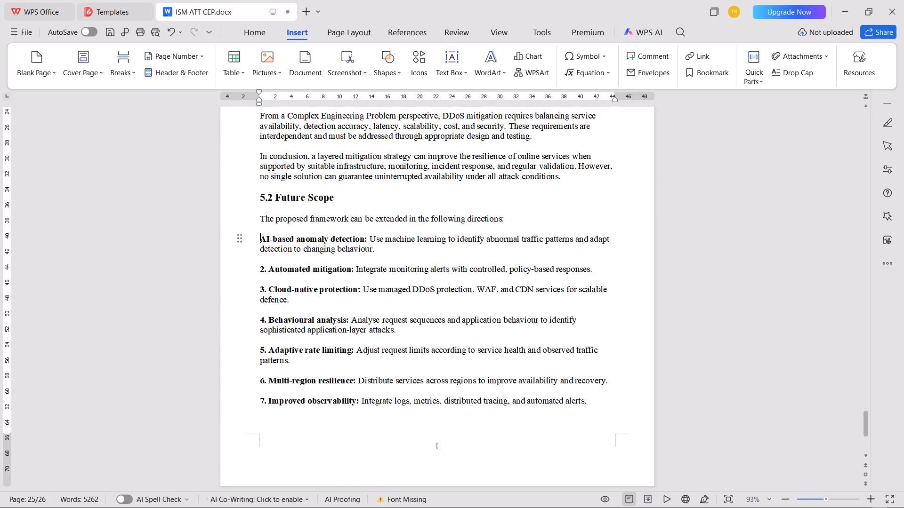
Remove the numbers "2." and "3." before "Automated mitigation:" and "Cloud-native protection:" in section 5.2, keeping each as its own paragraph.
{"action": "key", "text": "Down"}
{"action": "key", "text": "Down"}
{"action": "key", "text": "ctrl+Delete"}
{"action": "key", "text": "ctrl+Delete"}
{"action": "key", "text": "BackSpace"}
{"action": "key", "text": "Return"}
{"action": "key", "text": "ctrl+Down"}
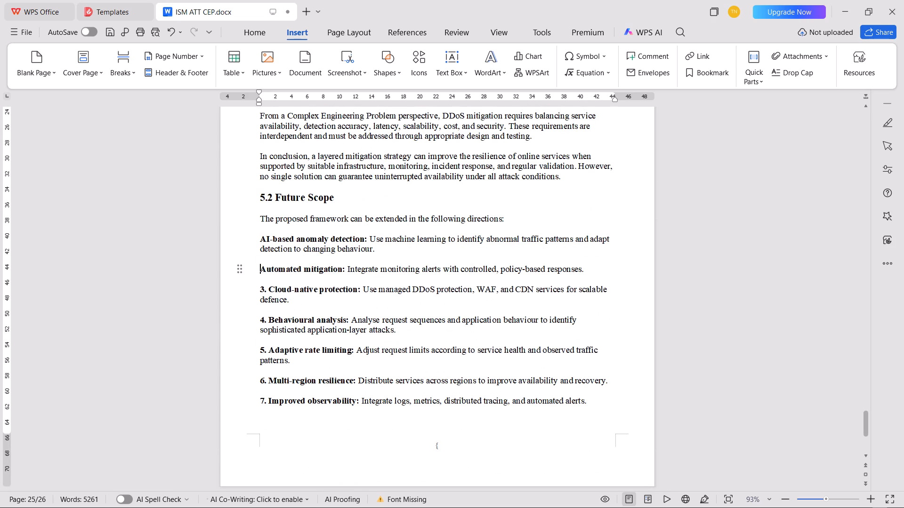
{"action": "key", "text": "ctrl+Delete"}
{"action": "key", "text": "ctrl+Delete"}
{"action": "key", "text": "BackSpace"}
{"action": "key", "text": "Return"}
{"action": "key", "text": "ctrl+Down"}
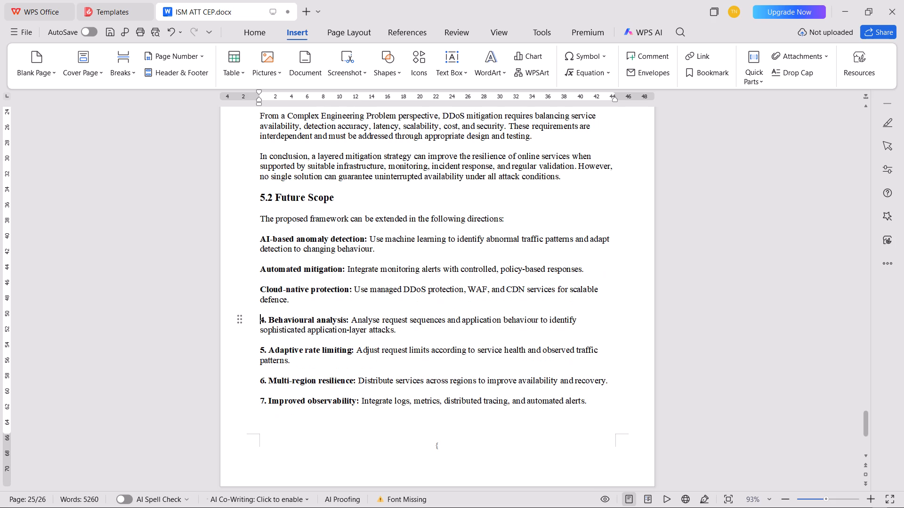
Remove the numbers "4." and "5." before "Behavioural analysis:" and "Adaptive rate limiting:" in section 5.2, keeping each as its own paragraph.
{"action": "key", "text": "ctrl+Delete"}
{"action": "key", "text": "ctrl+Delete"}
{"action": "key", "text": "BackSpace"}
{"action": "key", "text": "Return"}
{"action": "key", "text": "Down"}
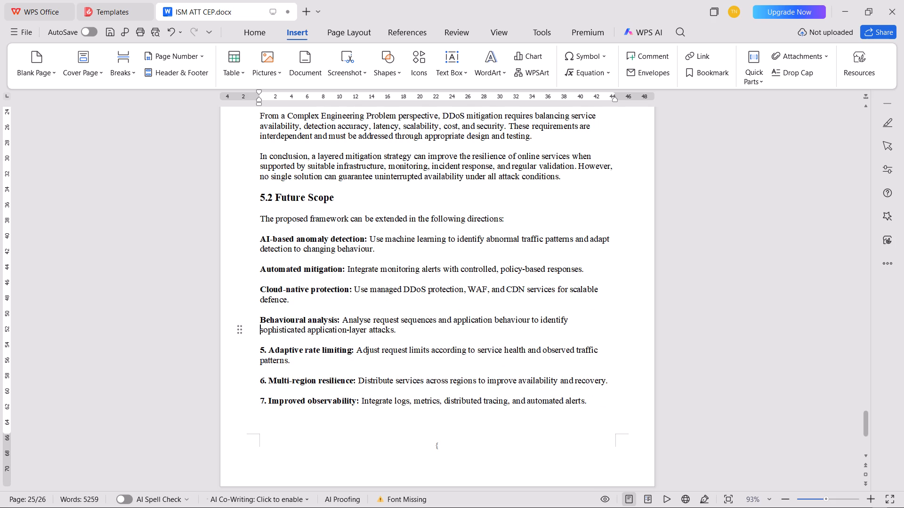
{"action": "key", "text": "ctrl+Down"}
{"action": "key", "text": "ctrl+Delete"}
{"action": "key", "text": "ctrl+Delete"}
{"action": "key", "text": "BackSpace"}
{"action": "key", "text": "Return"}
Remove the numbers "6." and "7." before "Multi-region resilience:" and "Improved observability:" in section 5.2, keeping each as its own paragraph.
{"action": "key", "text": "ctrl+Down"}
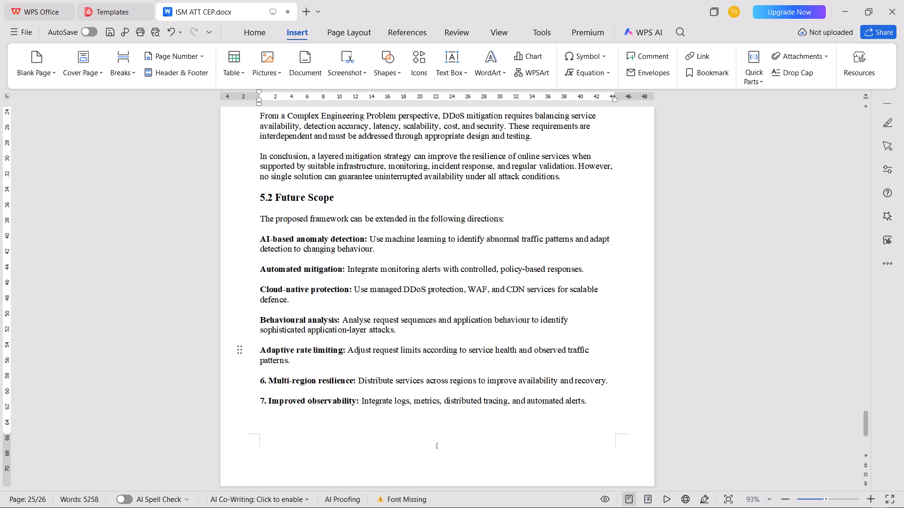
{"action": "key", "text": "ctrl+Delete"}
{"action": "key", "text": "ctrl+Delete"}
{"action": "key", "text": "BackSpace"}
{"action": "key", "text": "Return"}
{"action": "key", "text": "Down"}
{"action": "key", "text": "ctrl+Delete"}
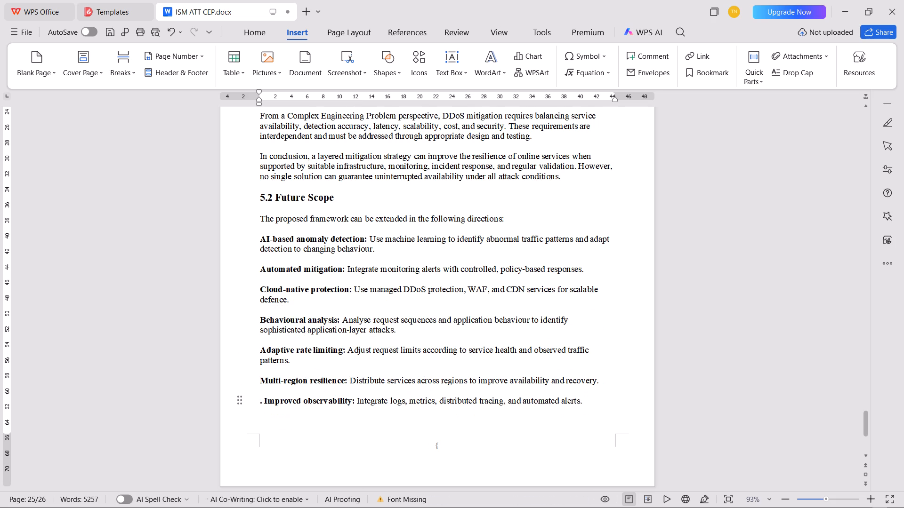
{"action": "key", "text": "ctrl+Delete"}
{"action": "key", "text": "BackSpace"}
{"action": "key", "text": "Return"}
Remove the numbers "8." and "9." before "Cost optimisation:" and "Incident response automation:" in section 5.2, keeping each as its own paragraph.
{"action": "scroll", "coordinate": [269, 239], "scroll_direction": "down", "scroll_amount": 5}
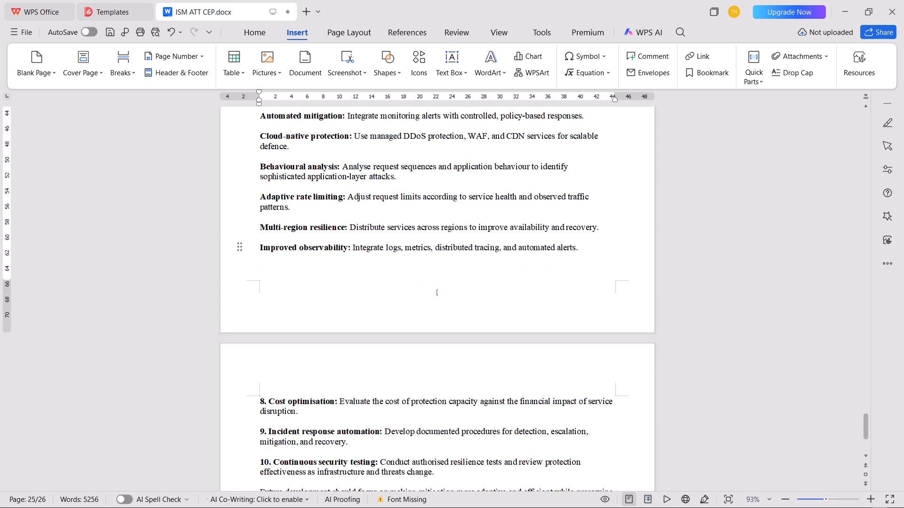
{"action": "key", "text": "Down"}
{"action": "key", "text": "ctrl+Delete"}
{"action": "key", "text": "ctrl+Delete"}
{"action": "key", "text": "BackSpace"}
{"action": "key", "text": "Return"}
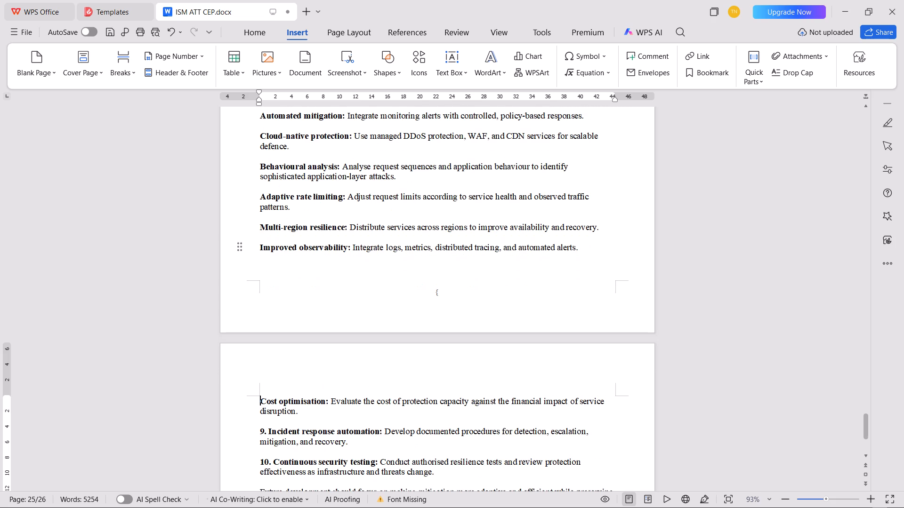
{"action": "key", "text": "Down"}
{"action": "key", "text": "Down"}
{"action": "key", "text": "Down"}
{"action": "key", "text": "Up"}
{"action": "key", "text": "ctrl+Delete"}
{"action": "key", "text": "ctrl+Delete"}
{"action": "key", "text": "BackSpace"}
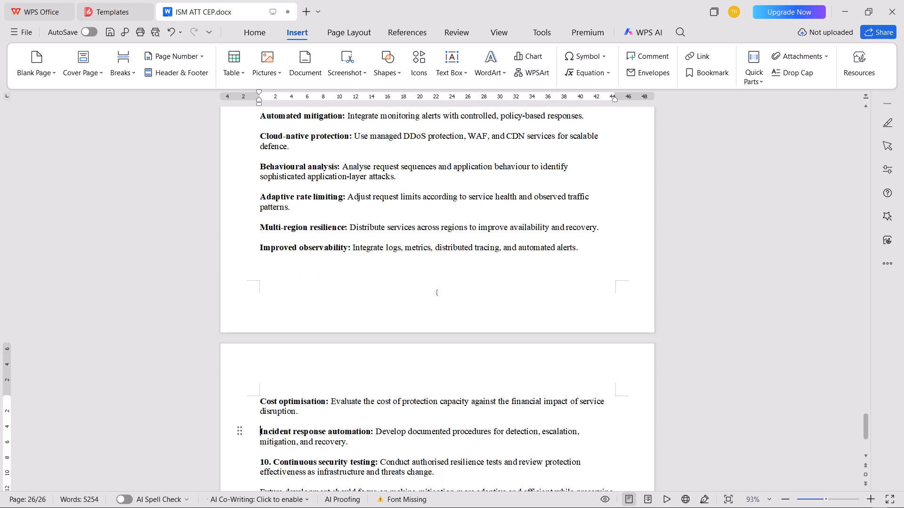
{"action": "key", "text": "Return"}
Remove the number "10." before "Continuous security testing:" in section 5.2, keeping the item as its own paragraph.
{"action": "key", "text": "ctrl+Down"}
{"action": "key", "text": "ctrl+Delete"}
{"action": "key", "text": "ctrl+Delete"}
{"action": "key", "text": "BackSpace"}
{"action": "key", "text": "Return"}
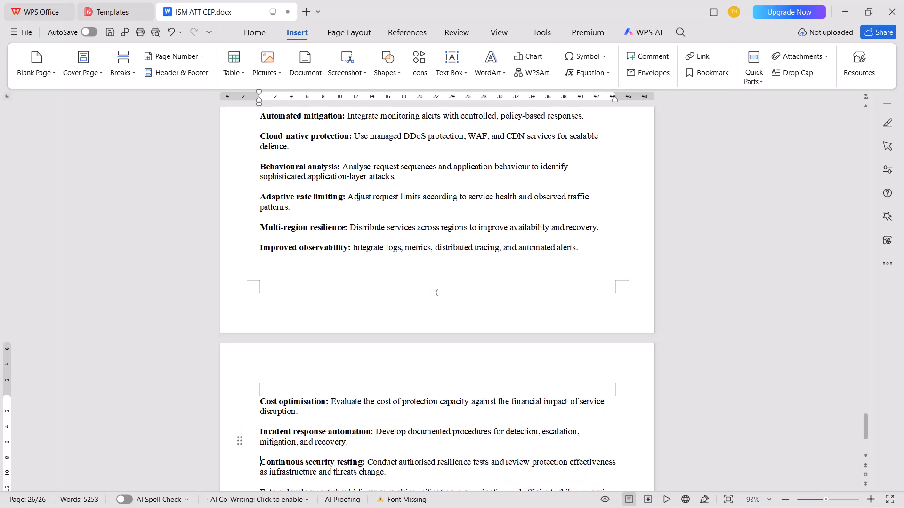
Insert a blank page after section 5.2's closing paragraph and delete the surplus breaks so REFERENCES starts directly on its own page.
{"action": "key", "text": "Down"}
{"action": "key", "text": "Down"}
{"action": "scroll", "coordinate": [210, 317], "scroll_direction": "down", "scroll_amount": 5}
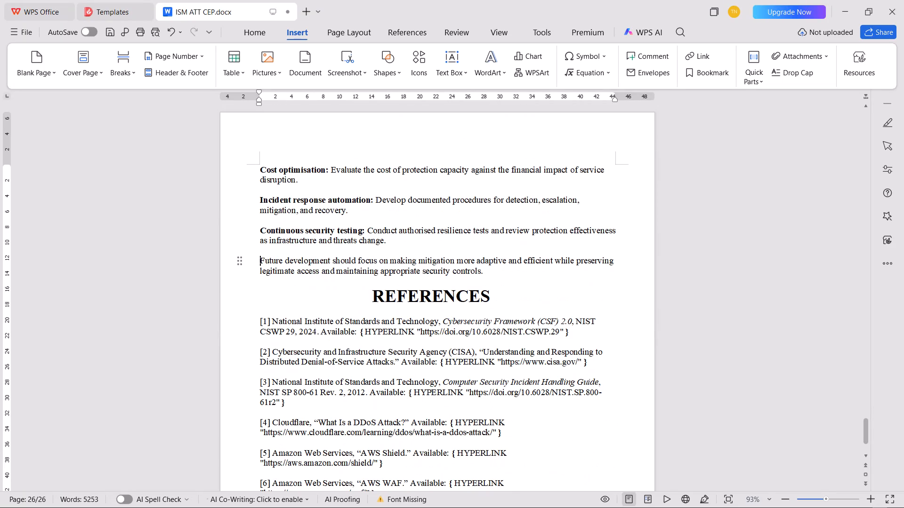
{"action": "left_click", "coordinate": [525, 268]}
{"action": "left_click", "coordinate": [43, 76]}
{"action": "left_click", "coordinate": [45, 100]}
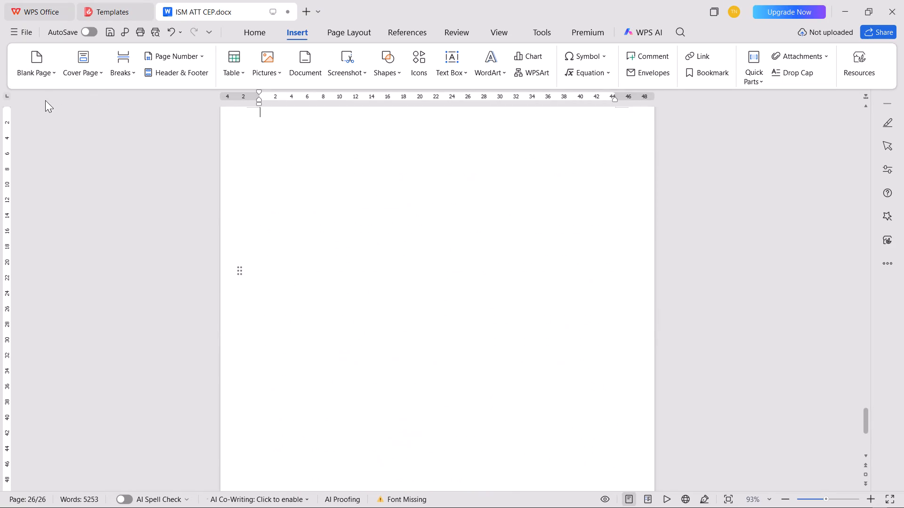
{"action": "scroll", "coordinate": [235, 186], "scroll_direction": "up", "scroll_amount": 3}
{"action": "key", "text": "Right"}
{"action": "key", "text": "Right"}
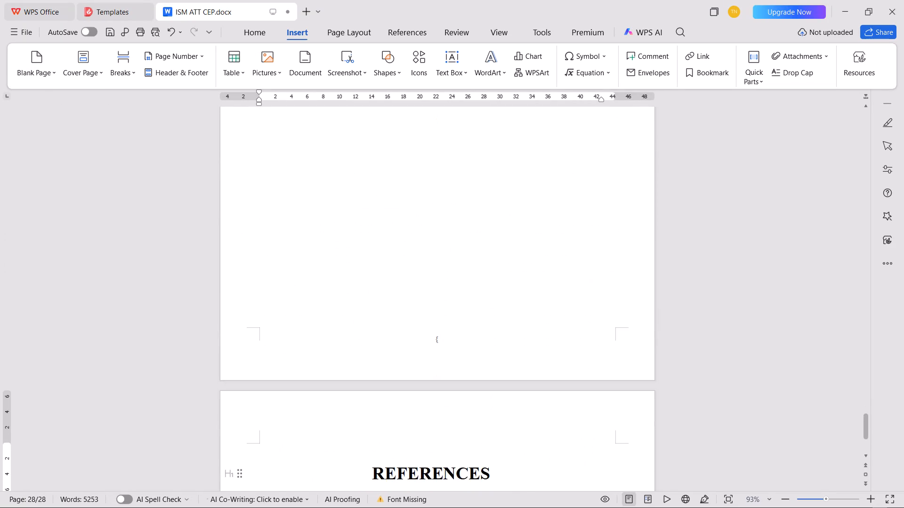
{"action": "key", "text": "BackSpace"}
{"action": "key", "text": "BackSpace"}
{"action": "key", "text": "BackSpace"}
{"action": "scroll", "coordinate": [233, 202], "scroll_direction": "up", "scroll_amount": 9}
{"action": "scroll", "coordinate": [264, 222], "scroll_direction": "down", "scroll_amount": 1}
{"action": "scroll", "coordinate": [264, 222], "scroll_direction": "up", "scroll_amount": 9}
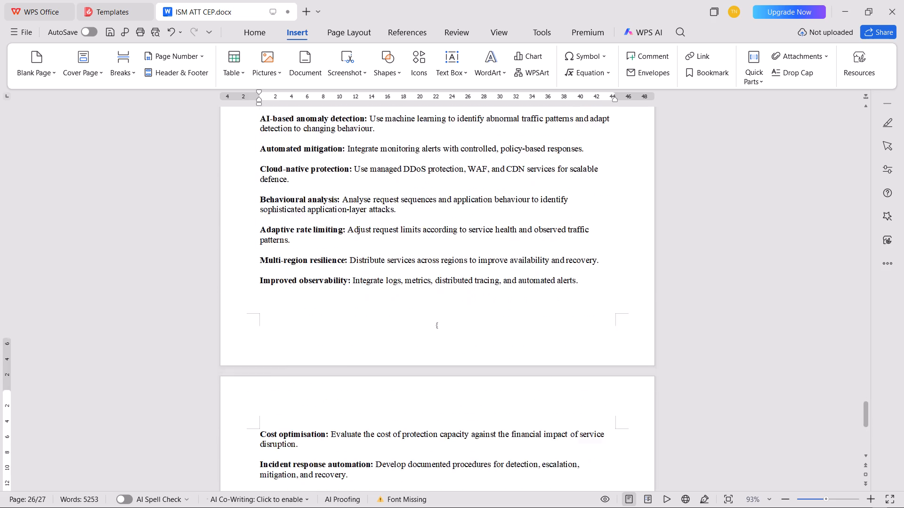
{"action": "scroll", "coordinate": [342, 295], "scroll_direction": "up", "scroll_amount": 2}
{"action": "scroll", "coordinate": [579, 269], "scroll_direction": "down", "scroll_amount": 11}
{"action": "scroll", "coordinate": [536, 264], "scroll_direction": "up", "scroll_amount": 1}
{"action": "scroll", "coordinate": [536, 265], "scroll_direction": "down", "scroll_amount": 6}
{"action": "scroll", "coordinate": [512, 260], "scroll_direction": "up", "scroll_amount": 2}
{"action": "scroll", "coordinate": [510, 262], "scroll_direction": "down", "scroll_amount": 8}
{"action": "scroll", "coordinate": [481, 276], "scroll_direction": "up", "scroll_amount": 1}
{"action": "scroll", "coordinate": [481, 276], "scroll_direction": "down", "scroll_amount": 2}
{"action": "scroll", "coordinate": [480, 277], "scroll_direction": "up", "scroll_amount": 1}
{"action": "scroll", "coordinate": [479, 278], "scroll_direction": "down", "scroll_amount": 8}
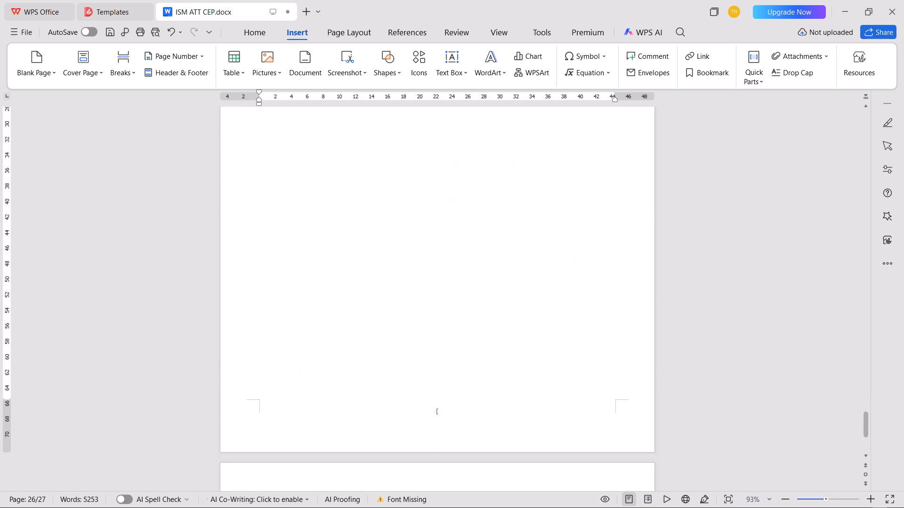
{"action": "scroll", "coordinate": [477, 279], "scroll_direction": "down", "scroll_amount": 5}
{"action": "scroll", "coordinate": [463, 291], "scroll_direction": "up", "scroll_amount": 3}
Justify all text from the ABSTRACT heading through the last reference at the end of the document.
{"action": "scroll", "coordinate": [463, 291], "scroll_direction": "down", "scroll_amount": 9}
{"action": "scroll", "coordinate": [479, 357], "scroll_direction": "down", "scroll_amount": 7}
{"action": "left_click_drag", "start_coordinate": [475, 353], "coordinate": [406, 339]}
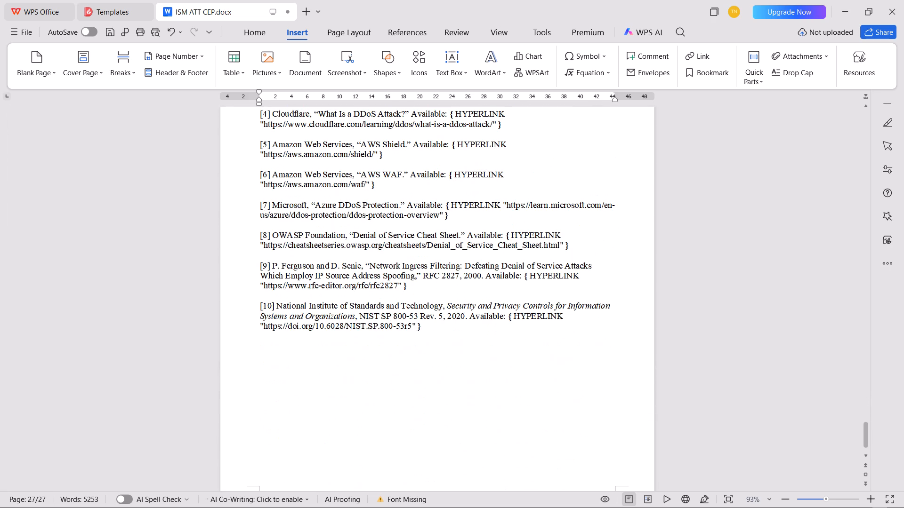
{"action": "left_click_drag", "start_coordinate": [406, 339], "coordinate": [258, 175]}
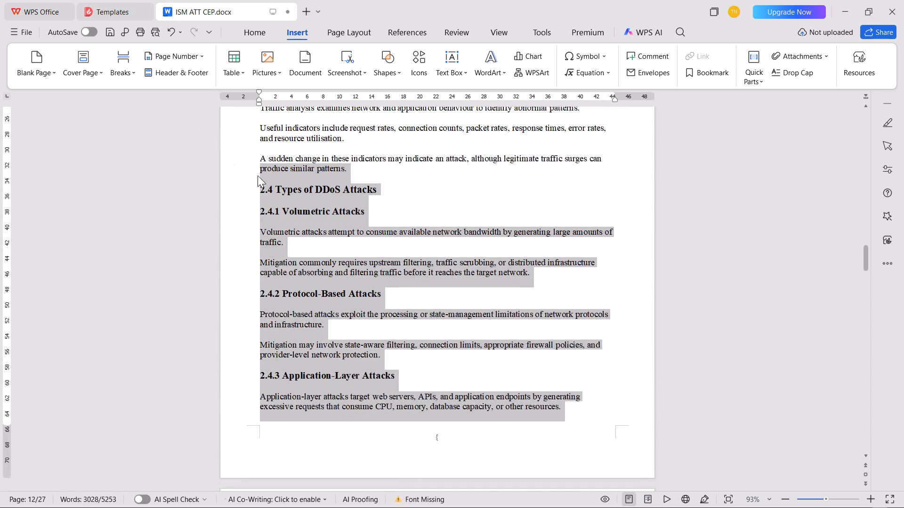
{"action": "left_click_drag", "start_coordinate": [258, 175], "coordinate": [262, 137]}
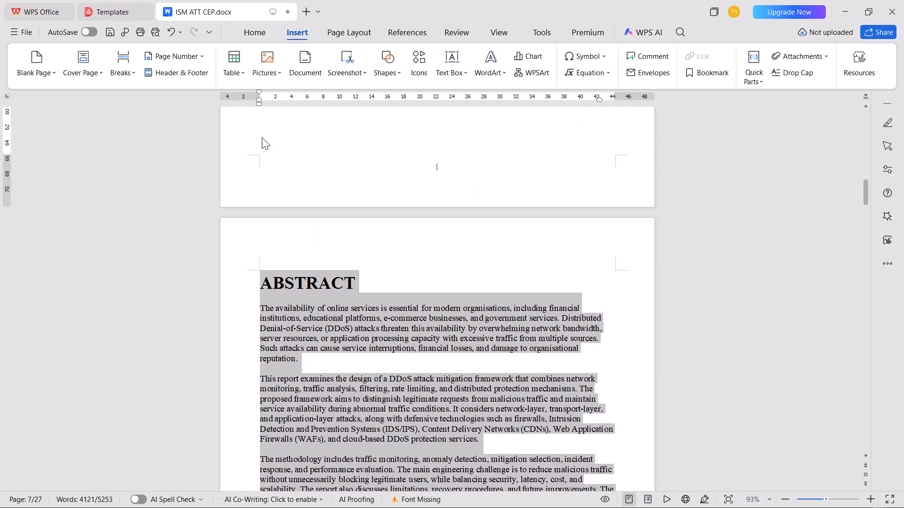
{"action": "left_click_drag", "start_coordinate": [262, 137], "coordinate": [256, 288]}
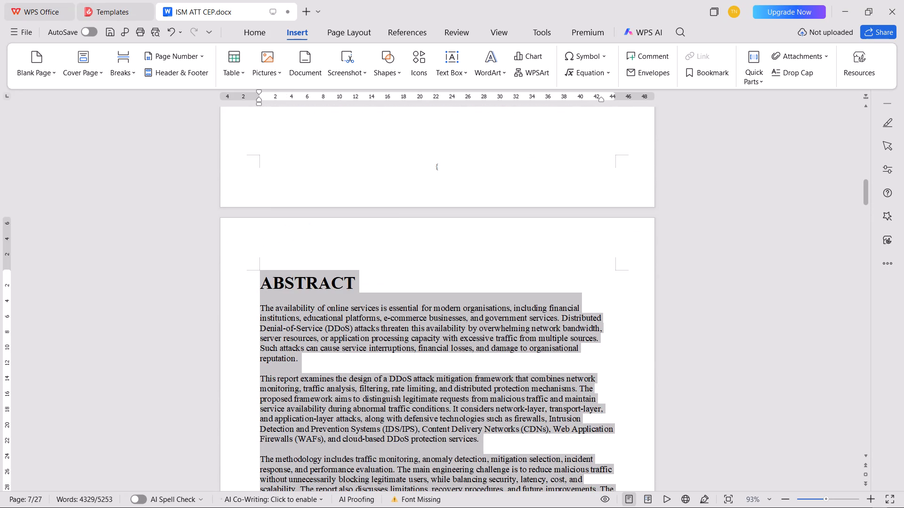
{"action": "key", "text": "ctrl+j"}
Set the line spacing of the selected text, from ABSTRACT through the references, to 1.5.
{"action": "left_click", "coordinate": [253, 41]}
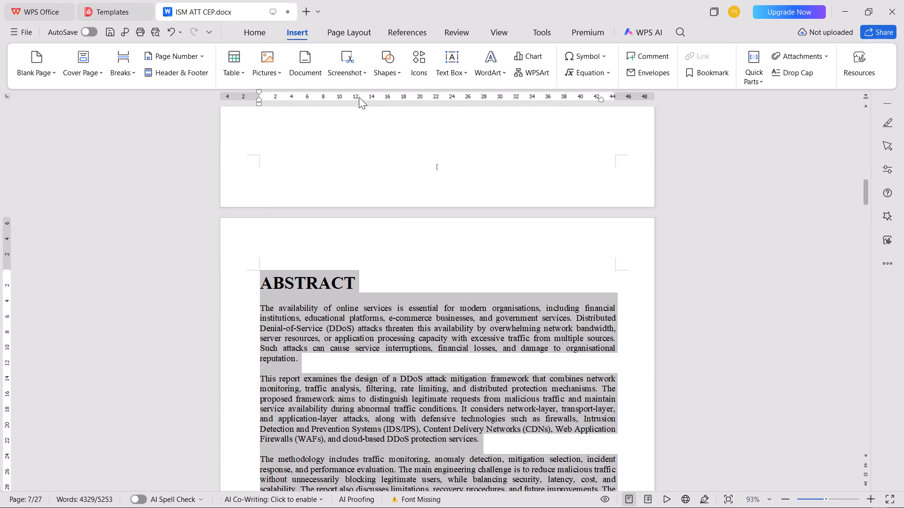
{"action": "left_click", "coordinate": [252, 36]}
{"action": "left_click", "coordinate": [392, 79]}
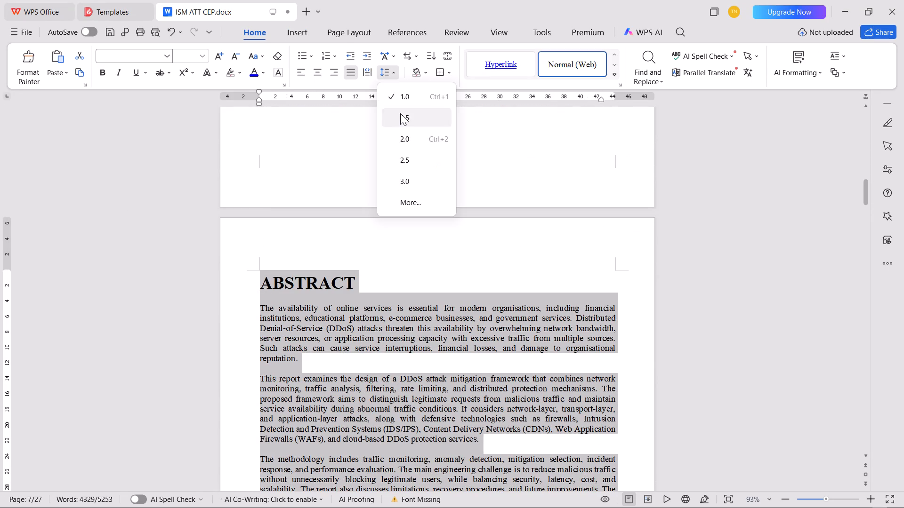
{"action": "left_click", "coordinate": [400, 113]}
Centre the ABSTRACT heading and the CHAPTER 1 and INTRODUCTION title lines.
{"action": "left_click", "coordinate": [236, 274]}
{"action": "key", "text": "ctrl+e"}
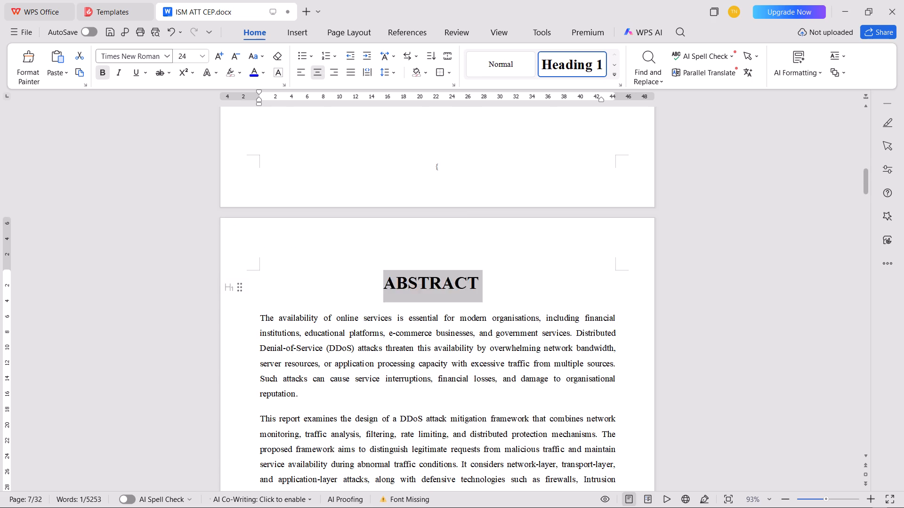
{"action": "scroll", "coordinate": [275, 299], "scroll_direction": "down", "scroll_amount": 17}
{"action": "scroll", "coordinate": [275, 302], "scroll_direction": "up", "scroll_amount": 1}
{"action": "scroll", "coordinate": [275, 302], "scroll_direction": "down", "scroll_amount": 9}
{"action": "left_click_drag", "start_coordinate": [234, 289], "coordinate": [235, 303]}
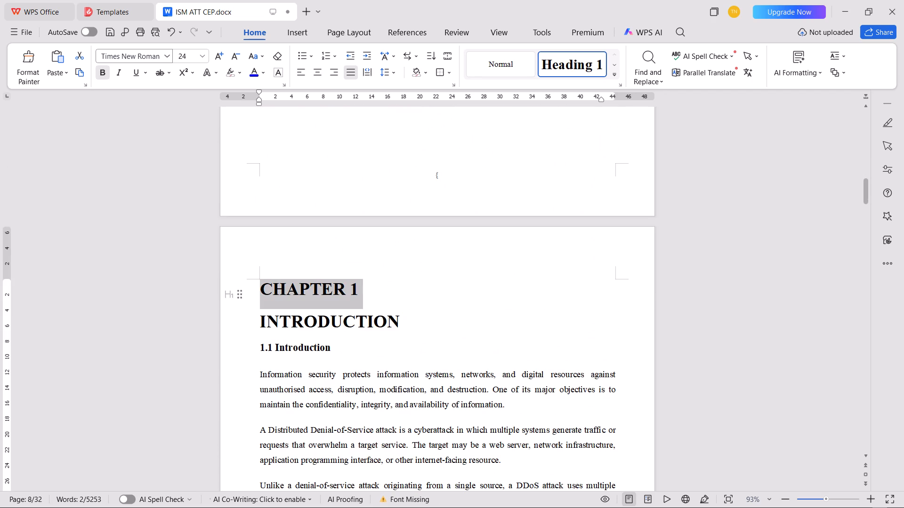
{"action": "left_click_drag", "start_coordinate": [235, 303], "coordinate": [234, 313]}
{"action": "key", "text": "ctrl+e"}
Append " :" to the headings 1.1 Introduction, 1.2 Problem Statement and 1.3 Need for DDoS Attack Mitigation.
{"action": "left_click", "coordinate": [363, 359]}
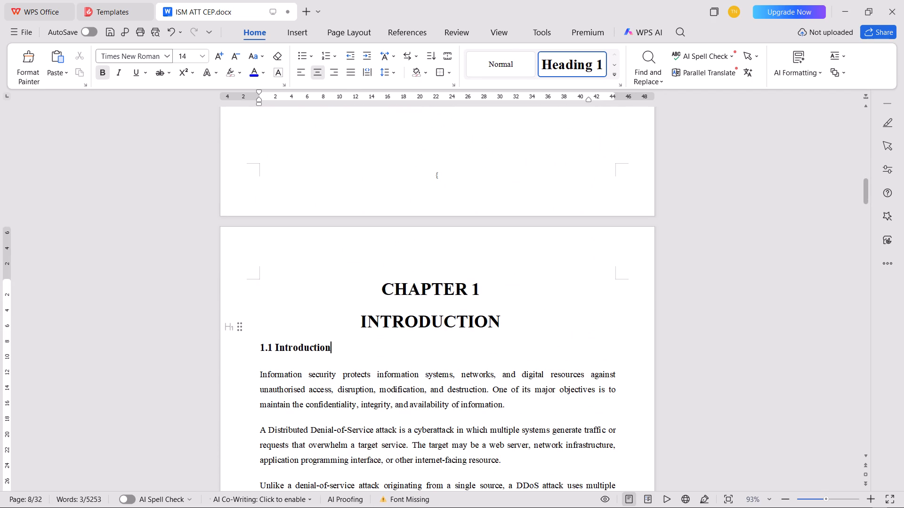
{"action": "key", "text": "space"}
{"action": "type", "text": ":"}
{"action": "scroll", "coordinate": [363, 359], "scroll_direction": "down", "scroll_amount": 17}
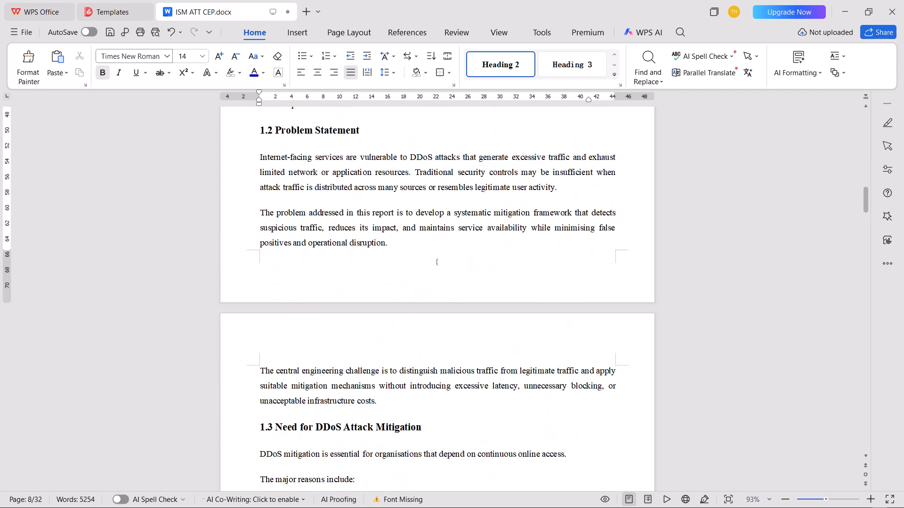
{"action": "scroll", "coordinate": [361, 244], "scroll_direction": "up", "scroll_amount": 2}
{"action": "left_click", "coordinate": [369, 130]}
{"action": "key", "text": "space"}
{"action": "type", "text": ":"}
{"action": "left_click", "coordinate": [481, 427]}
{"action": "key", "text": "space"}
{"action": "type", "text": ":"}
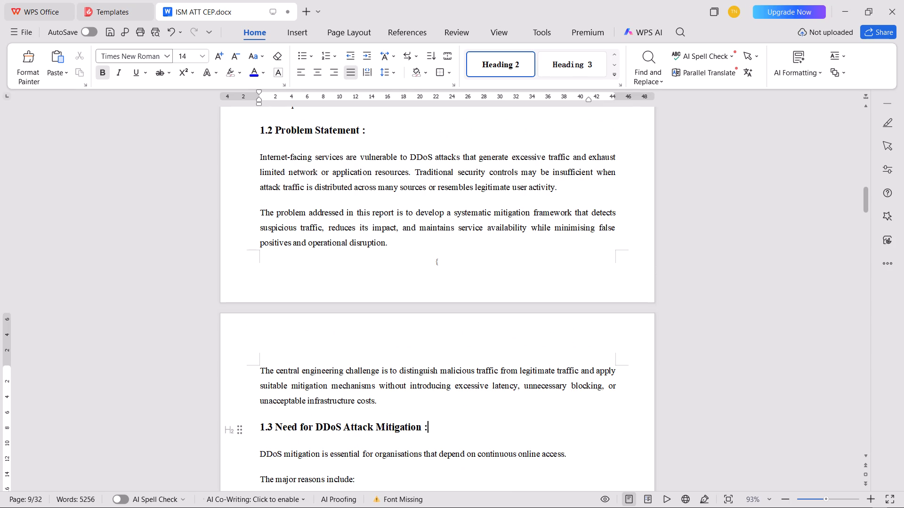
Format the reasons in section 1.3, from Service availability to Incident preparedness, as an indented a., b., c. list with bold letters.
{"action": "scroll", "coordinate": [480, 427], "scroll_direction": "down", "scroll_amount": 7}
{"action": "left_click_drag", "start_coordinate": [594, 426], "coordinate": [582, 427]}
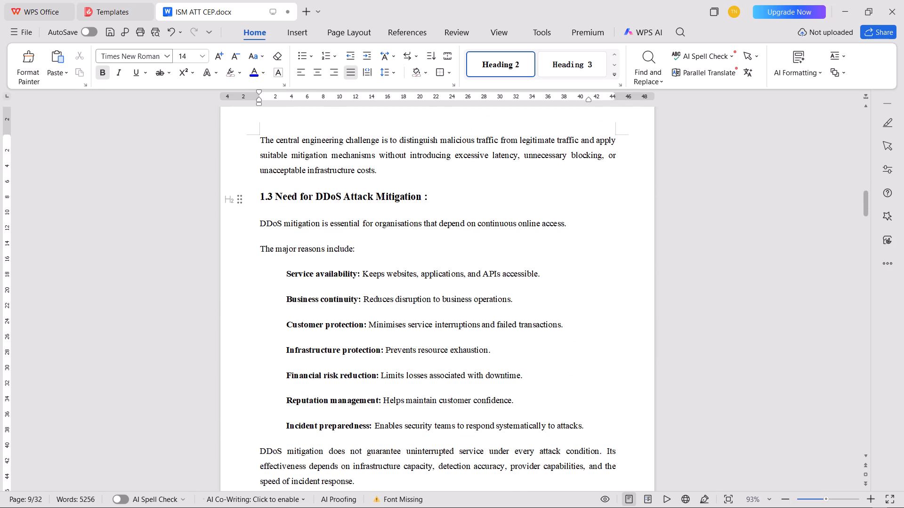
{"action": "left_click_drag", "start_coordinate": [582, 427], "coordinate": [266, 289]}
{"action": "left_click", "coordinate": [331, 53]}
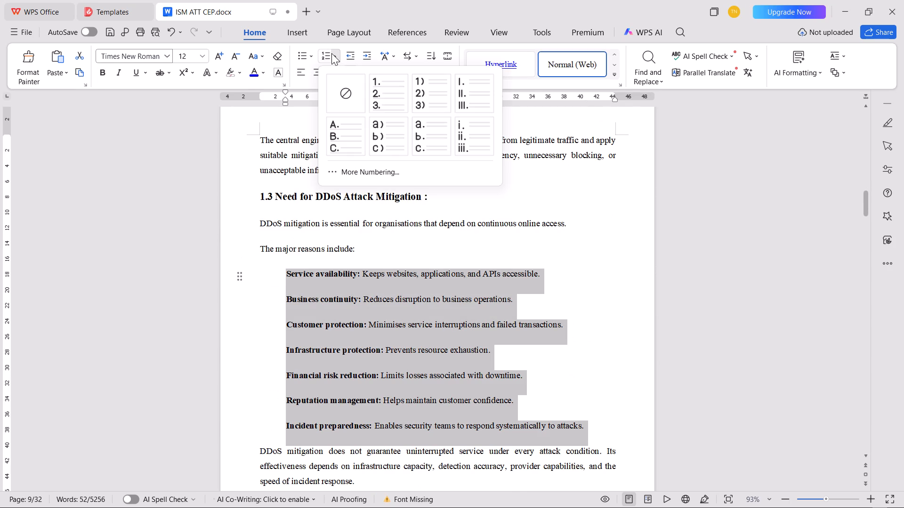
{"action": "left_click", "coordinate": [420, 131]}
{"action": "key", "text": "Tab"}
{"action": "left_click", "coordinate": [279, 275]}
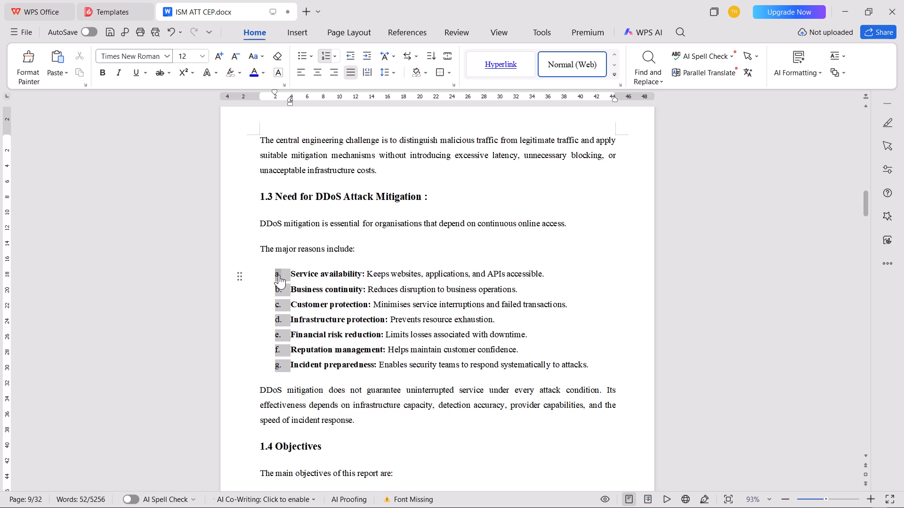
{"action": "key", "text": "ctrl+b"}
Append " :" to the heading 1.4 Objectives.
{"action": "left_click", "coordinate": [349, 437]}
{"action": "left_click", "coordinate": [347, 446]}
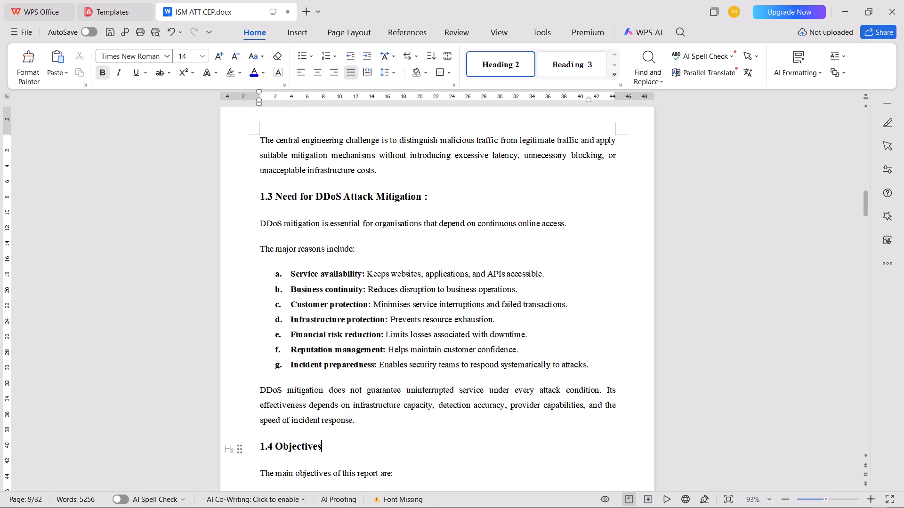
{"action": "key", "text": "space"}
{"action": "type", "text": ":"}
Format all the objectives in section 1.4, including those on the following page, as an indented a., b., c. list with bold letters.
{"action": "scroll", "coordinate": [453, 458], "scroll_direction": "down", "scroll_amount": 5}
{"action": "scroll", "coordinate": [394, 460], "scroll_direction": "down", "scroll_amount": 4}
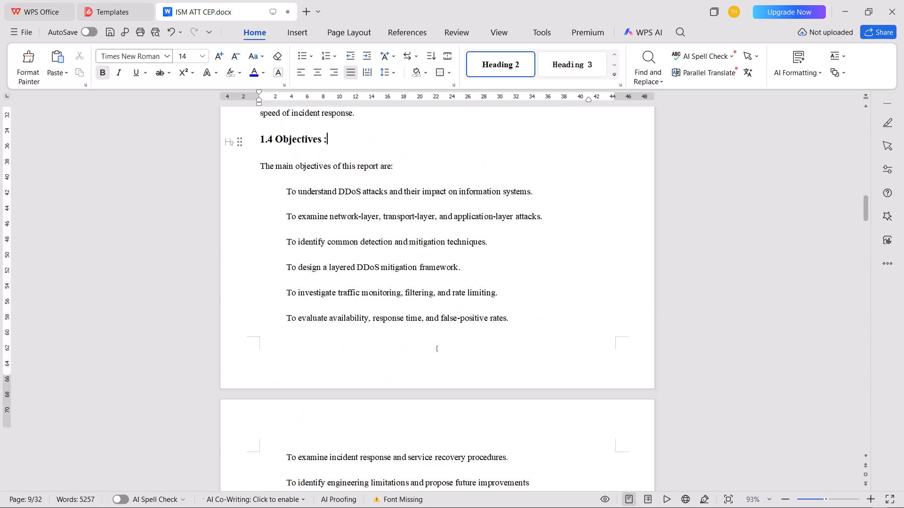
{"action": "scroll", "coordinate": [511, 452], "scroll_direction": "down", "scroll_amount": 3}
{"action": "left_click_drag", "start_coordinate": [513, 371], "coordinate": [407, 346]}
{"action": "left_click_drag", "start_coordinate": [534, 369], "coordinate": [272, 338]}
{"action": "scroll", "coordinate": [303, 350], "scroll_direction": "down", "scroll_amount": 1}
{"action": "scroll", "coordinate": [267, 339], "scroll_direction": "up", "scroll_amount": 6}
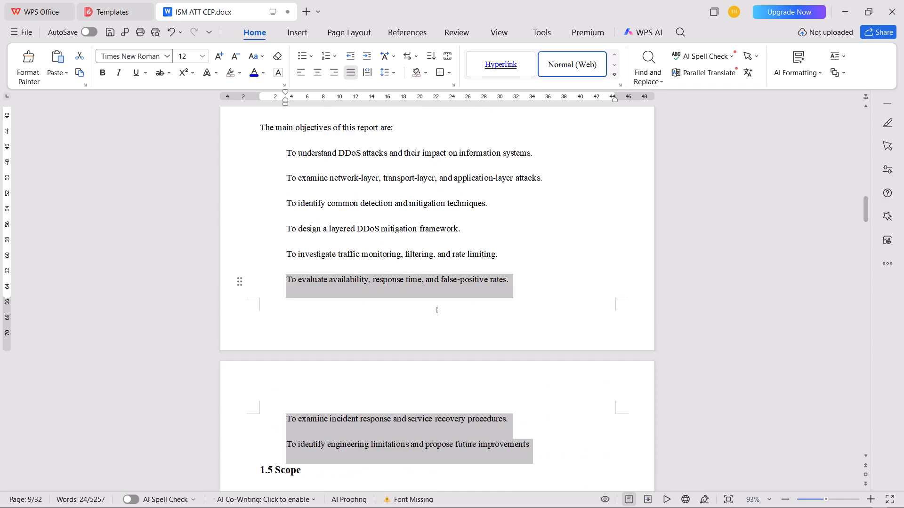
{"action": "scroll", "coordinate": [272, 338], "scroll_direction": "up", "scroll_amount": 1}
{"action": "left_click_drag", "start_coordinate": [272, 338], "coordinate": [281, 272]}
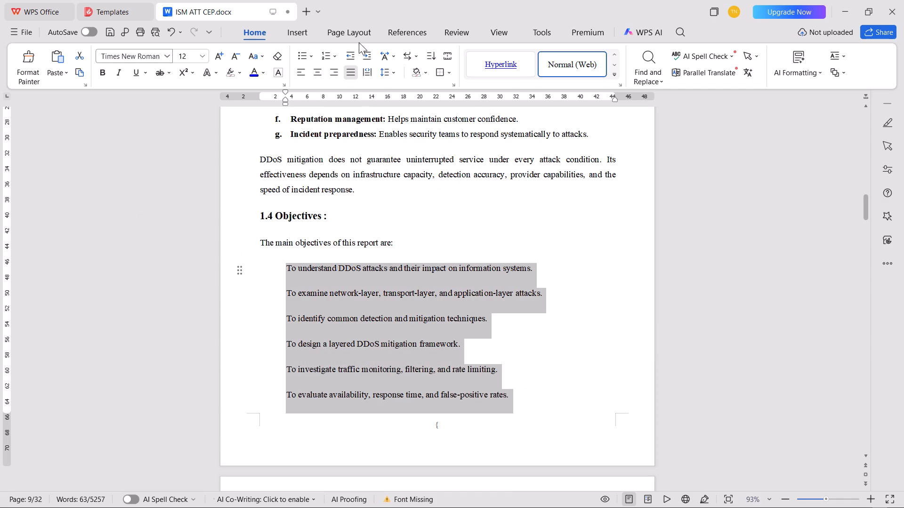
{"action": "left_click", "coordinate": [333, 58]}
{"action": "left_click", "coordinate": [420, 143]}
{"action": "key", "text": "Tab"}
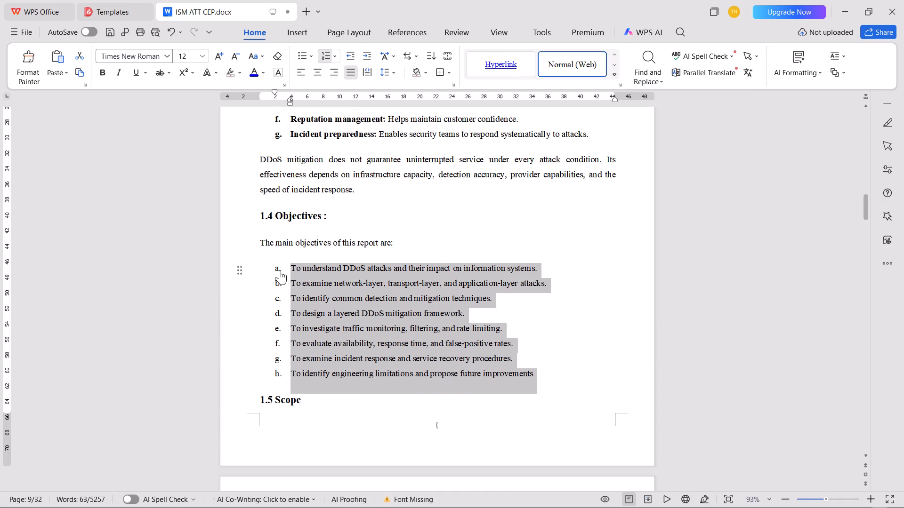
{"action": "left_click", "coordinate": [274, 270]}
{"action": "left_click", "coordinate": [279, 270]}
{"action": "key", "text": "ctrl+b"}
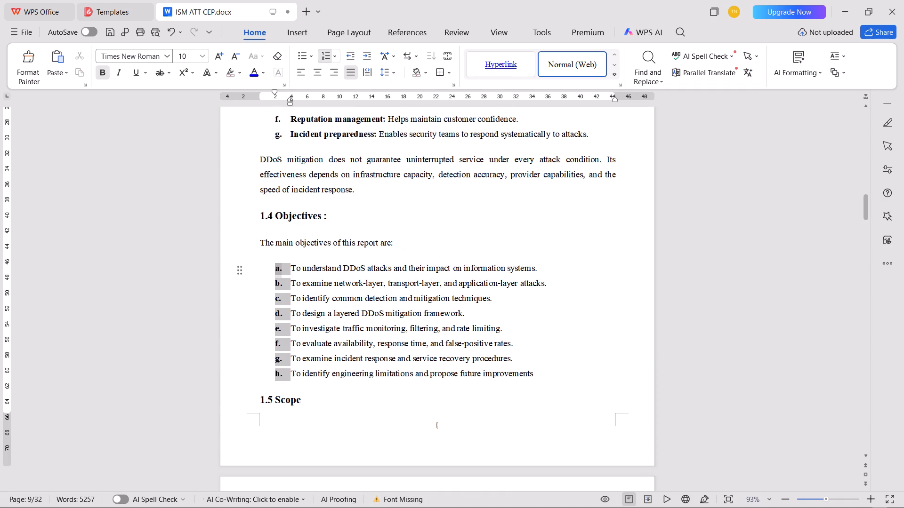
Append " :" to the heading 1.5 Scope.
{"action": "left_click", "coordinate": [331, 398]}
{"action": "key", "text": "space"}
{"action": "type", "text": ":"}
Add an empty unlettered line after the last objective in section 1.4 to push the 1.5 Scope heading onto the next page.
{"action": "scroll", "coordinate": [334, 389], "scroll_direction": "down", "scroll_amount": 4}
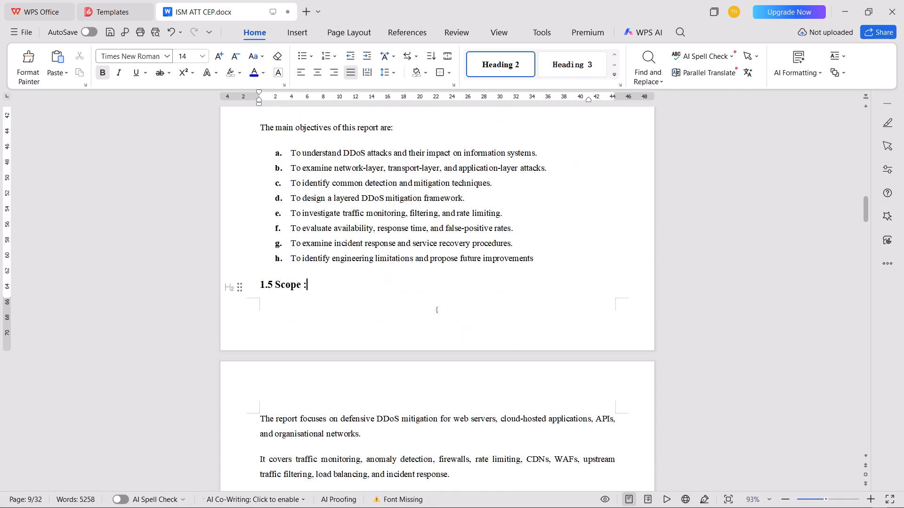
{"action": "left_click", "coordinate": [569, 257]}
{"action": "key", "text": "Return"}
{"action": "key", "text": "Return"}
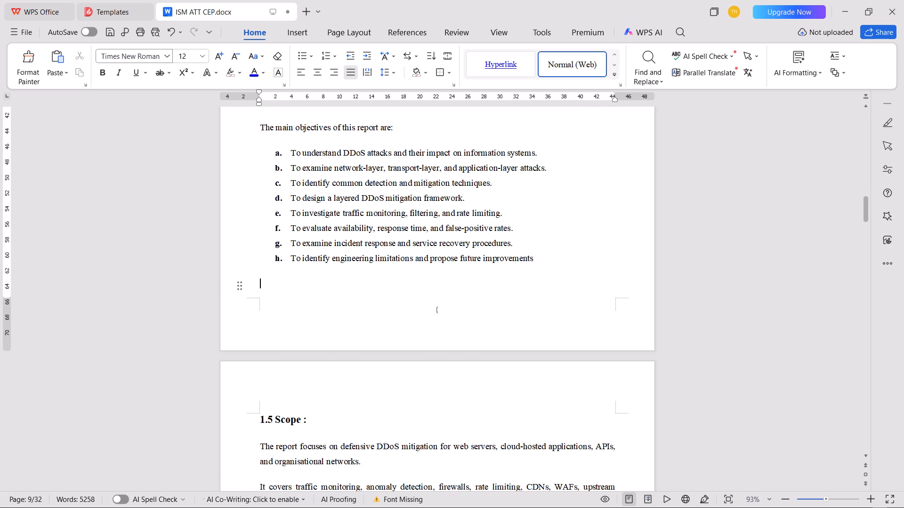
Format the seven bold-titled problem points in section 1.6 as an indented a., b., c. list with bold letters.
{"action": "scroll", "coordinate": [569, 257], "scroll_direction": "down", "scroll_amount": 6}
{"action": "scroll", "coordinate": [439, 337], "scroll_direction": "down", "scroll_amount": 6}
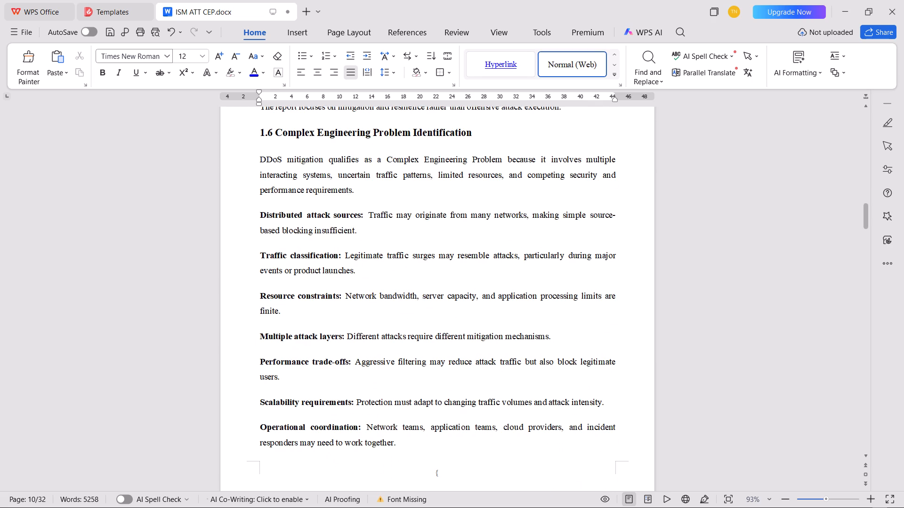
{"action": "scroll", "coordinate": [452, 421], "scroll_direction": "down", "scroll_amount": 4}
{"action": "scroll", "coordinate": [438, 360], "scroll_direction": "up", "scroll_amount": 3}
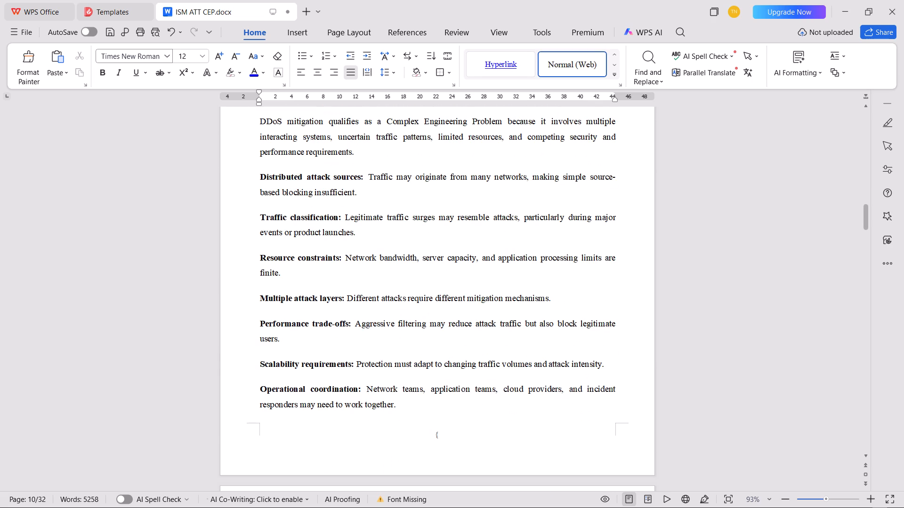
{"action": "left_click_drag", "start_coordinate": [418, 412], "coordinate": [255, 254]}
{"action": "scroll", "coordinate": [274, 360], "scroll_direction": "up", "scroll_amount": 2}
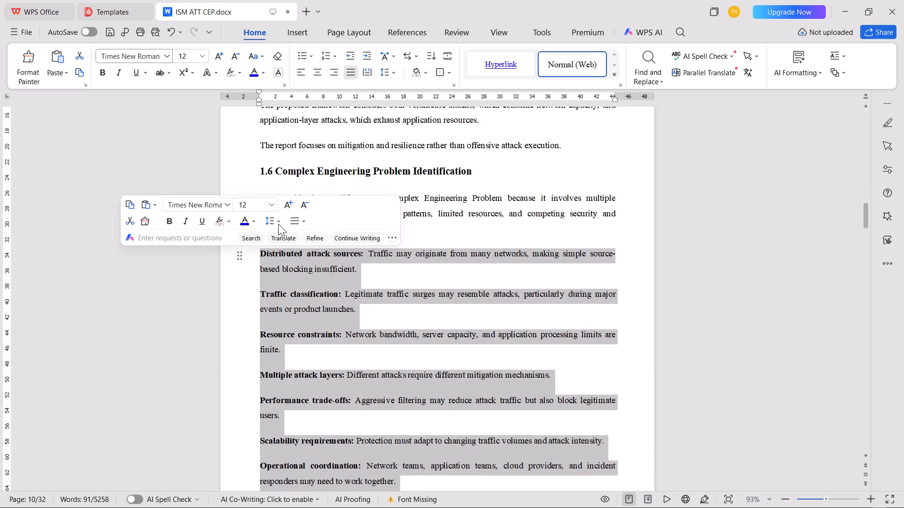
{"action": "left_click", "coordinate": [334, 55]}
{"action": "left_click", "coordinate": [422, 144]}
{"action": "key", "text": "Tab"}
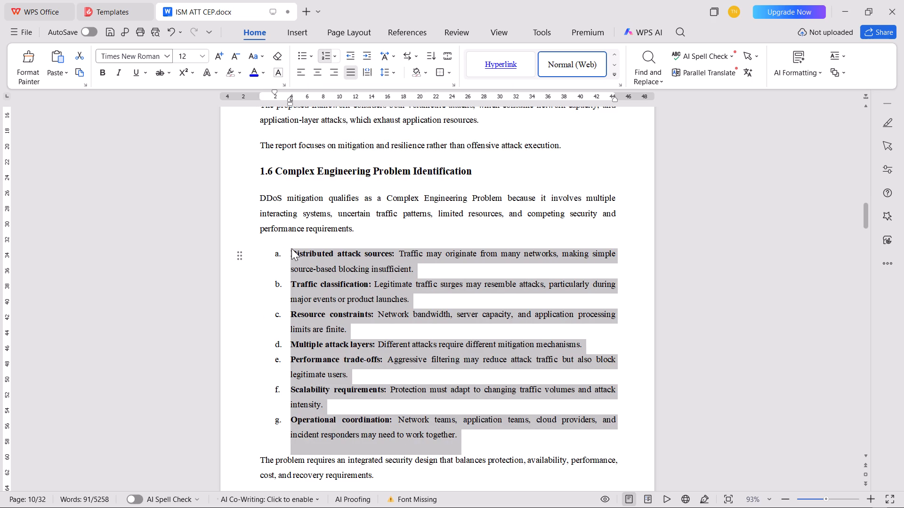
{"action": "left_click", "coordinate": [281, 254]}
{"action": "key", "text": "ctrl+b"}
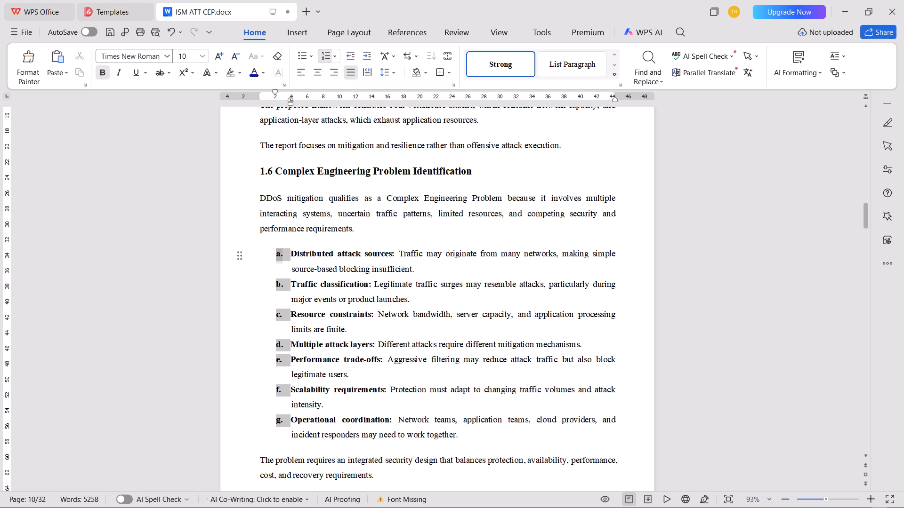
{"action": "left_click", "coordinate": [339, 306]}
Append " :" to the heading 1.7 Proposed Solution.
{"action": "scroll", "coordinate": [339, 306], "scroll_direction": "down", "scroll_amount": 13}
{"action": "left_click", "coordinate": [406, 320]}
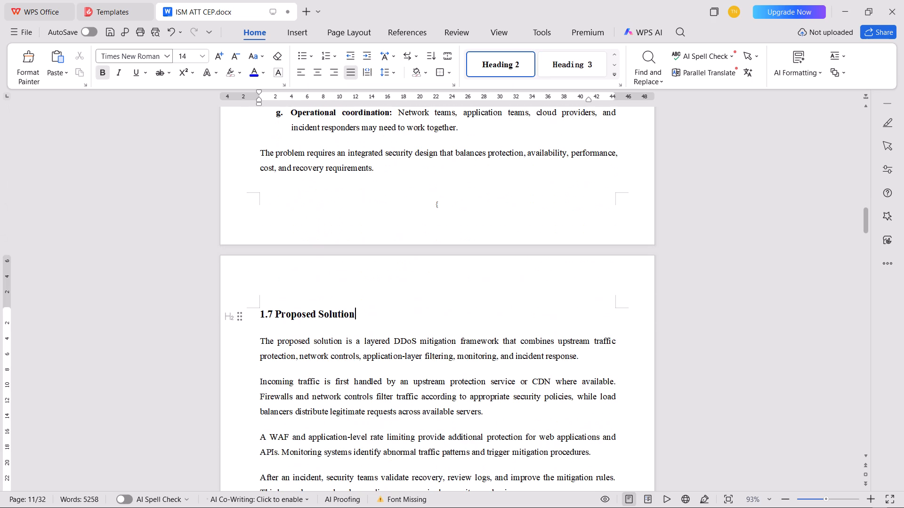
{"action": "key", "text": "space"}
{"action": "type", "text": ":"}
Append " :" to the heading 1.6 Complex Engineering Problem Identification.
{"action": "scroll", "coordinate": [406, 320], "scroll_direction": "down", "scroll_amount": 1}
{"action": "scroll", "coordinate": [406, 320], "scroll_direction": "up", "scroll_amount": 1}
{"action": "scroll", "coordinate": [406, 320], "scroll_direction": "down", "scroll_amount": 1}
{"action": "scroll", "coordinate": [406, 320], "scroll_direction": "up", "scroll_amount": 17}
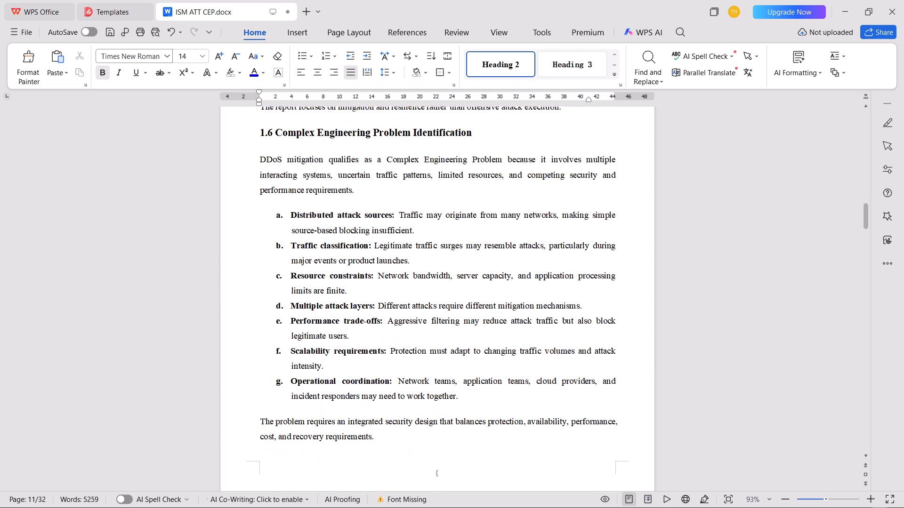
{"action": "scroll", "coordinate": [406, 320], "scroll_direction": "down", "scroll_amount": 8}
{"action": "scroll", "coordinate": [406, 320], "scroll_direction": "up", "scroll_amount": 9}
{"action": "left_click", "coordinate": [486, 167]}
{"action": "key", "text": "space"}
{"action": "type", "text": ":"}
Centre the two title lines CHAPTER 2 and PREREQUISITES AND REQUIREMENTS.
{"action": "scroll", "coordinate": [486, 167], "scroll_direction": "down", "scroll_amount": 20}
{"action": "scroll", "coordinate": [486, 167], "scroll_direction": "down", "scroll_amount": 10}
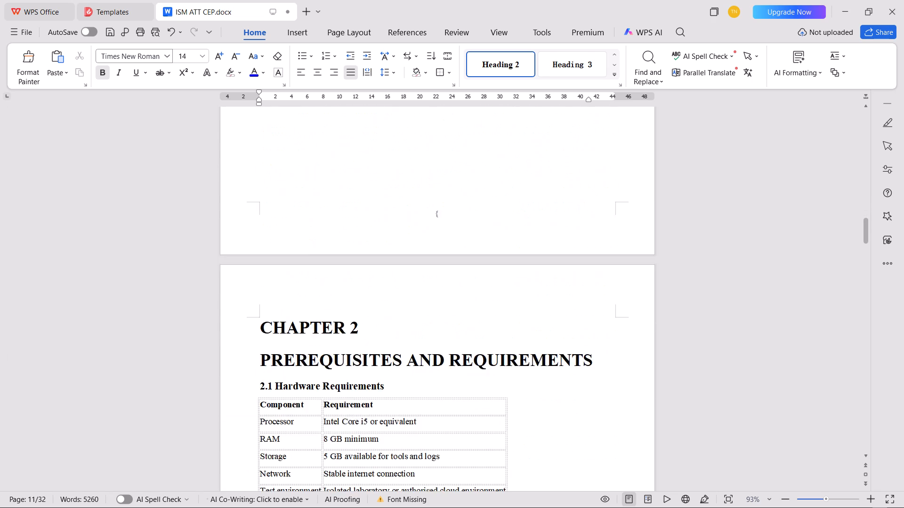
{"action": "scroll", "coordinate": [403, 246], "scroll_direction": "down", "scroll_amount": 3}
{"action": "left_click_drag", "start_coordinate": [229, 285], "coordinate": [230, 246]}
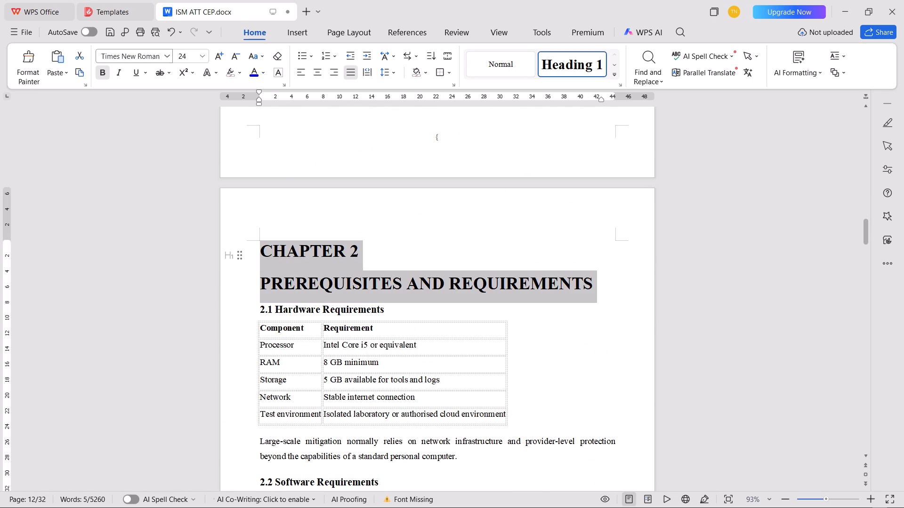
{"action": "key", "text": "ctrl+e"}
Append " :" to the heading 2.1 Hardware Requirements.
{"action": "left_click", "coordinate": [403, 310]}
{"action": "key", "text": "space"}
{"action": "type", "text": ":"}
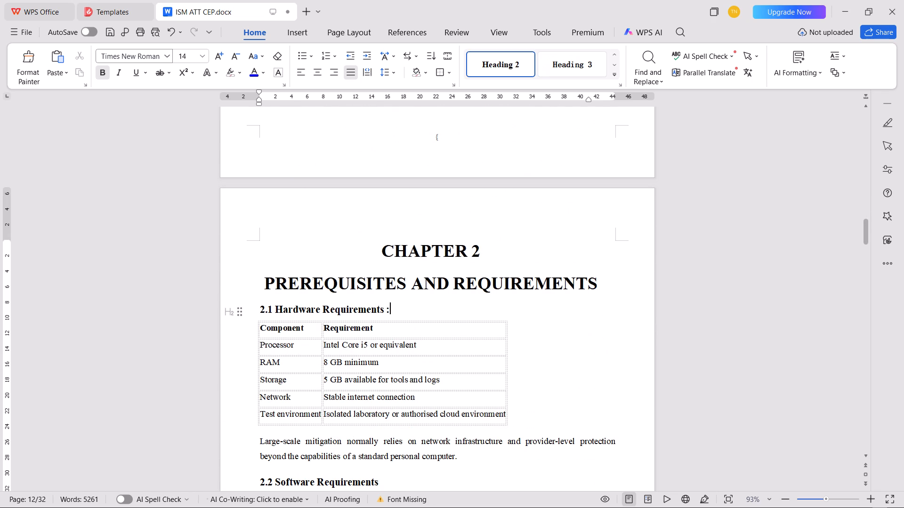
AutoFit the whole table in section 2.1 so it stretches across the full text width.
{"action": "left_click", "coordinate": [305, 339]}
{"action": "left_click", "coordinate": [251, 312]}
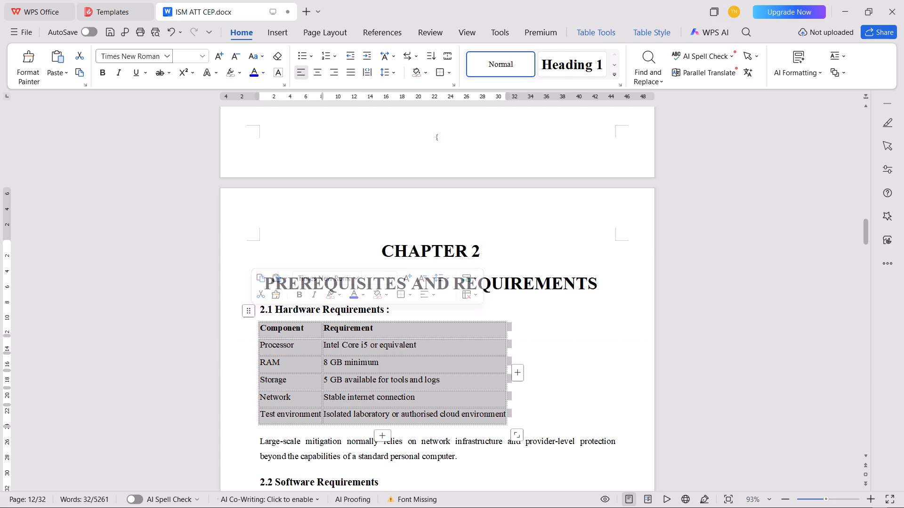
{"action": "left_click", "coordinate": [601, 32]}
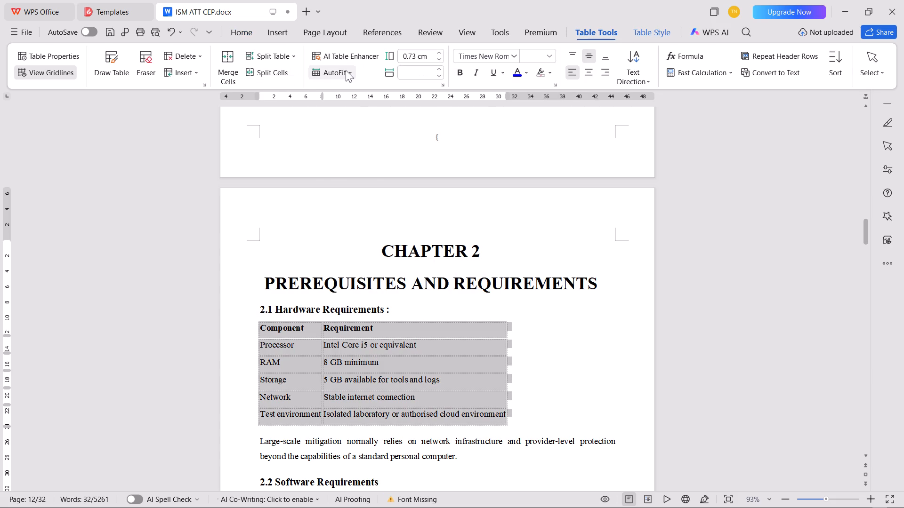
{"action": "left_click", "coordinate": [346, 70]}
{"action": "left_click", "coordinate": [344, 122]}
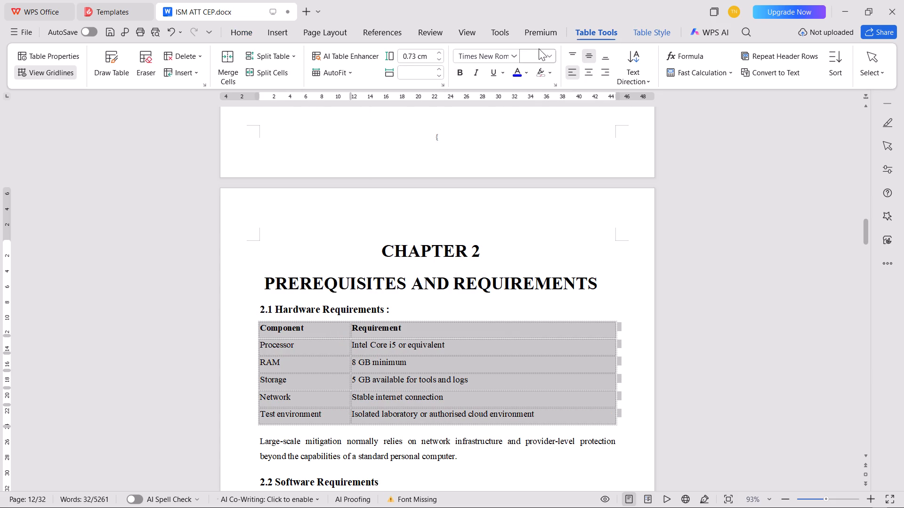
Apply a table style with black grid borders and a dark header row to the section 2.1 table.
{"action": "left_click", "coordinate": [640, 35]}
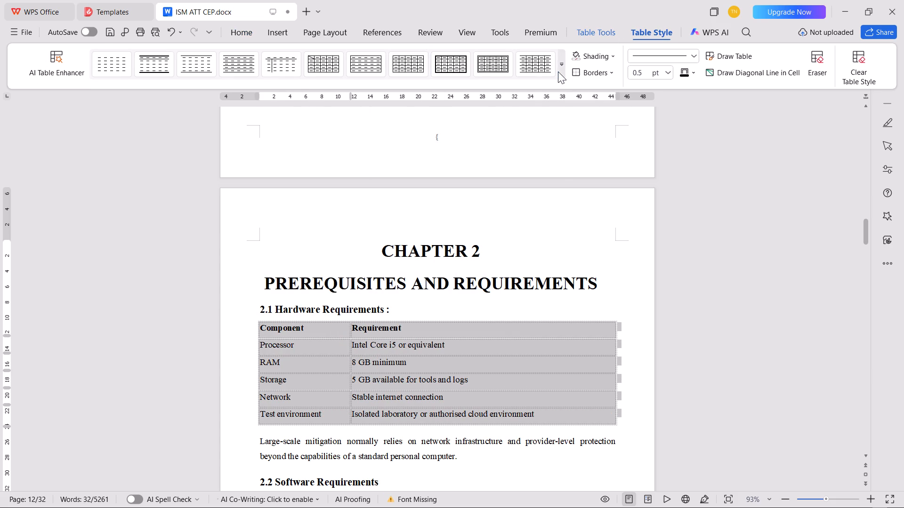
{"action": "left_click", "coordinate": [558, 71]}
{"action": "left_click", "coordinate": [382, 142]}
{"action": "left_click", "coordinate": [359, 254]}
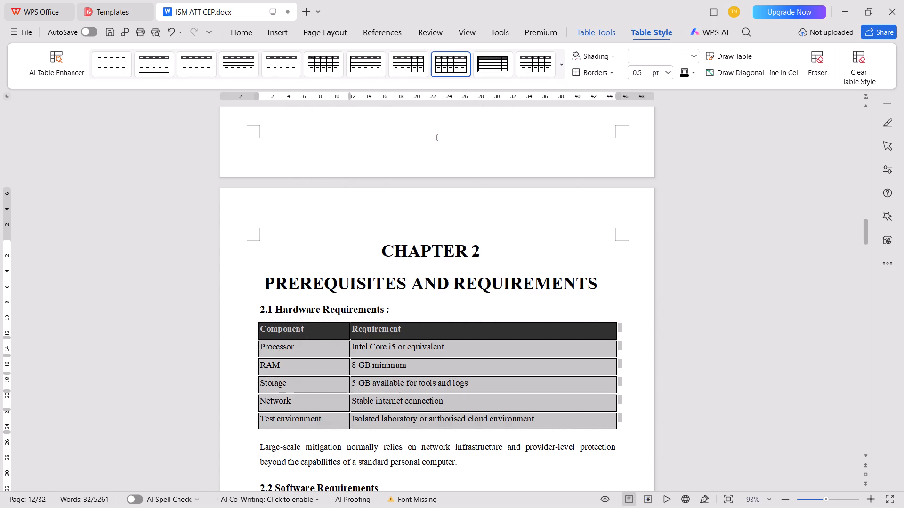
{"action": "left_click", "coordinate": [704, 277]}
Set the width of the Component column in the section 2.1 table to 5 cm.
{"action": "left_click", "coordinate": [341, 354]}
{"action": "left_click", "coordinate": [300, 322]}
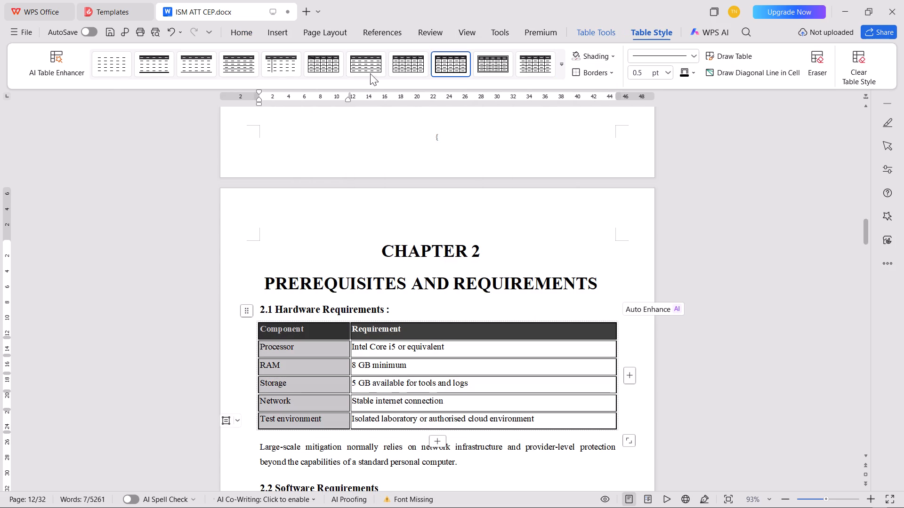
{"action": "left_click", "coordinate": [610, 34]}
{"action": "double_click", "coordinate": [410, 71]}
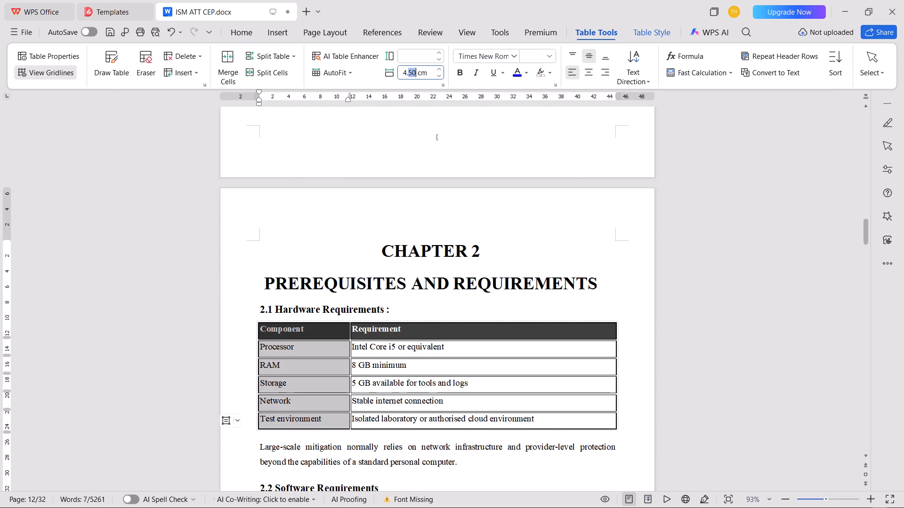
{"action": "key", "text": "BackSpace"}
{"action": "key", "text": "BackSpace"}
{"action": "key", "text": "BackSpace"}
{"action": "key", "text": "BackSpace"}
{"action": "key", "text": "5"}
{"action": "key", "text": "Return"}
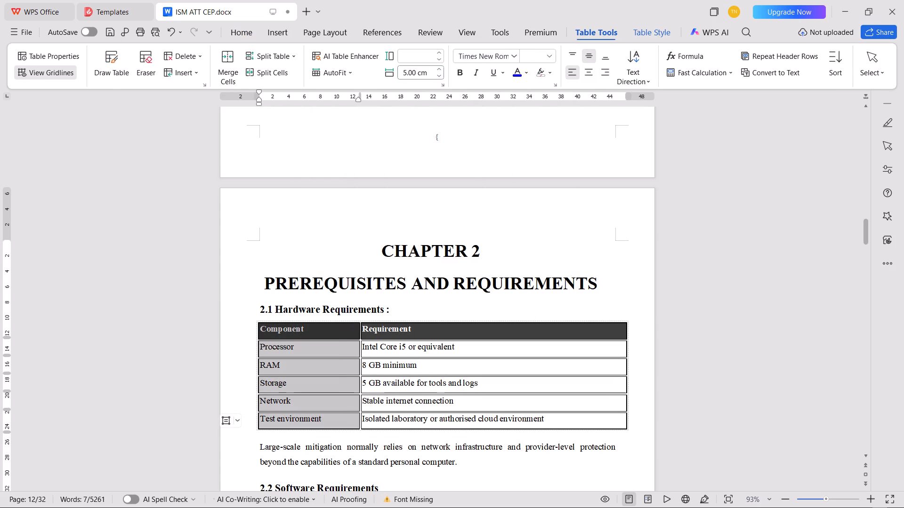
Set the width of the Requirement column in the section 2.1 table to 12.5 cm.
{"action": "left_click", "coordinate": [497, 323]}
{"action": "left_click", "coordinate": [496, 321]}
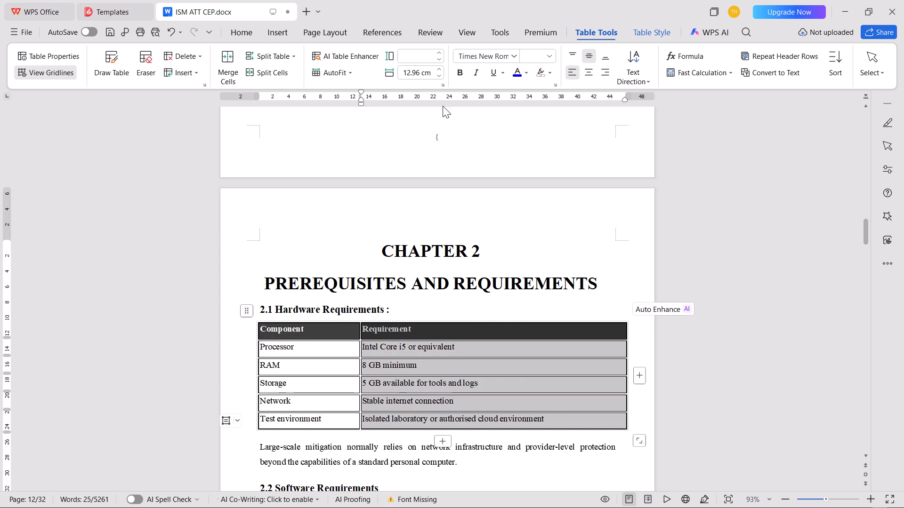
{"action": "left_click", "coordinate": [421, 72]}
{"action": "key", "text": "Left"}
{"action": "key", "text": "BackSpace"}
{"action": "key", "text": "BackSpace"}
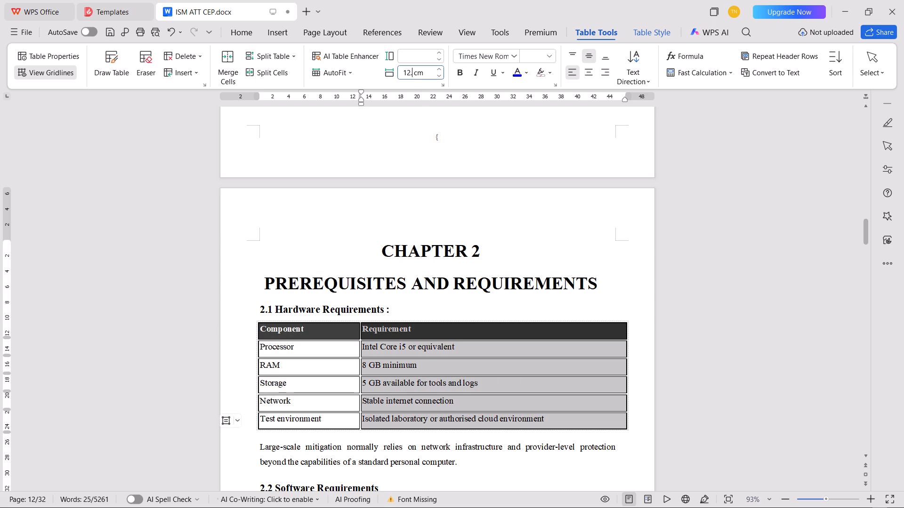
{"action": "key", "text": "BackSpace"}
{"action": "type", "text": ".5"}
{"action": "key", "text": "Return"}
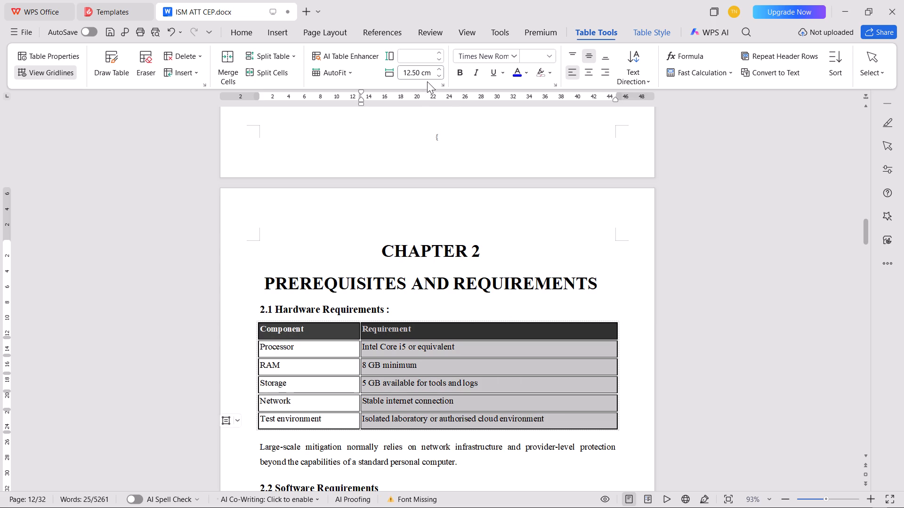
Save the document.
{"action": "key", "text": "ctrl+s"}
Append " :" to the heading 2.2 Software Requirements.
{"action": "scroll", "coordinate": [463, 328], "scroll_direction": "down", "scroll_amount": 4}
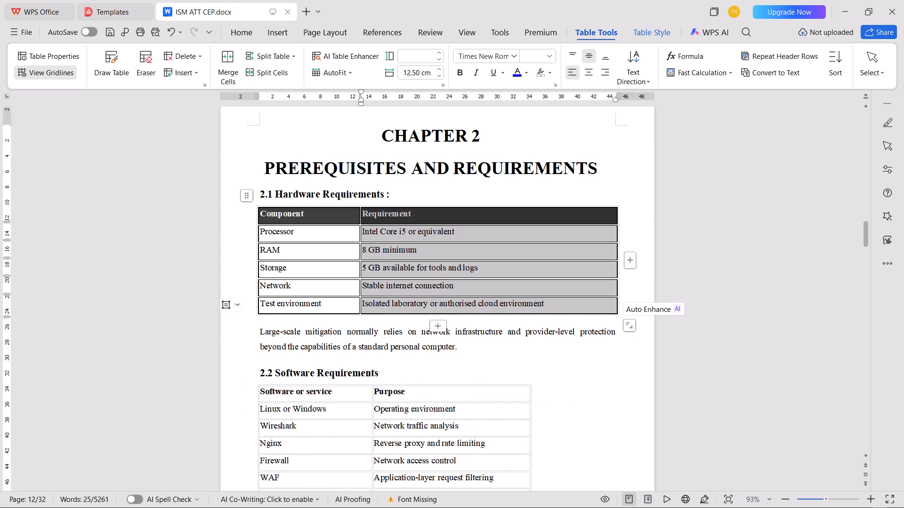
{"action": "left_click", "coordinate": [385, 333]}
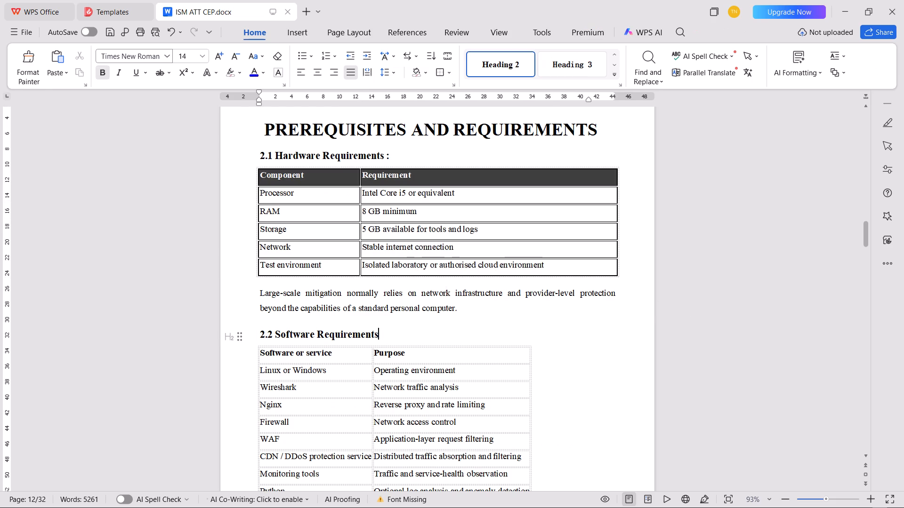
{"action": "key", "text": "space"}
{"action": "type", "text": ":"}
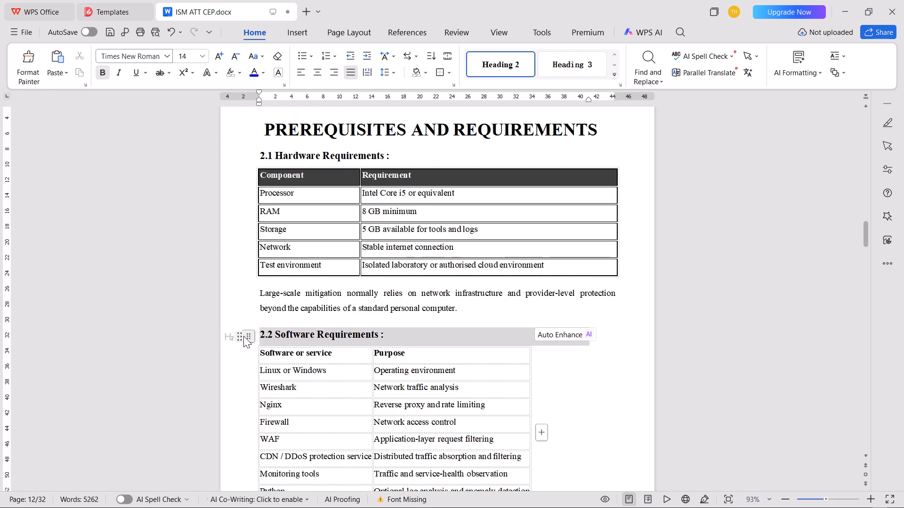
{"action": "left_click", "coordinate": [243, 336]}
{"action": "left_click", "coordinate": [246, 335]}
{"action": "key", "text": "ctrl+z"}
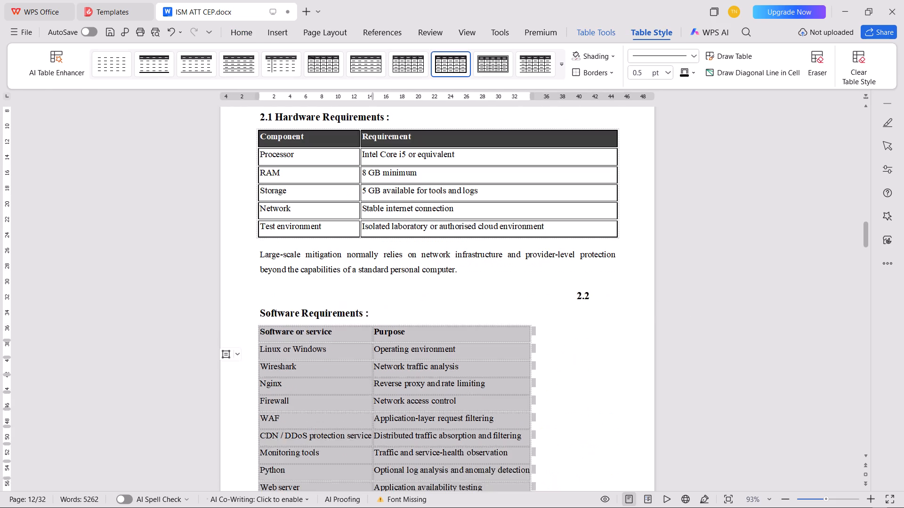
Apply the same black-bordered table style with a dark header row to the whole section 2.2 table.
{"action": "left_click", "coordinate": [345, 355]}
{"action": "left_click", "coordinate": [247, 299]}
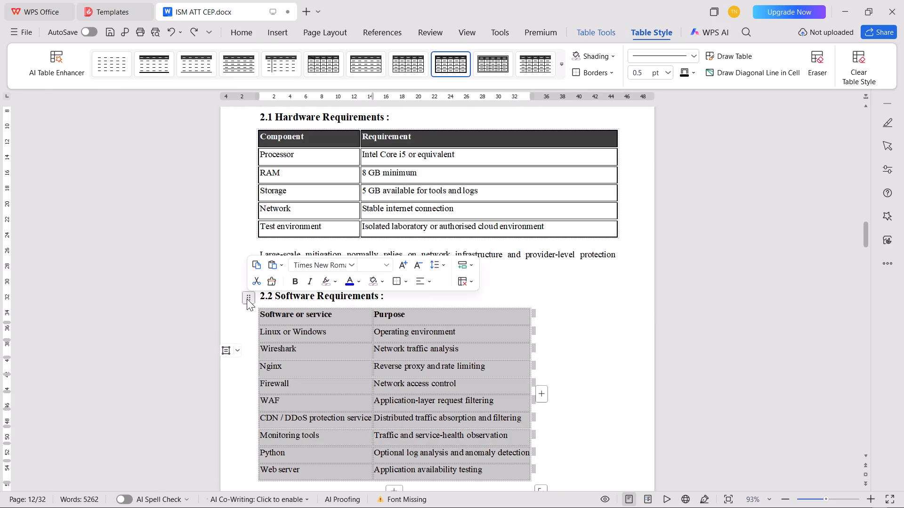
{"action": "left_click", "coordinate": [440, 66]}
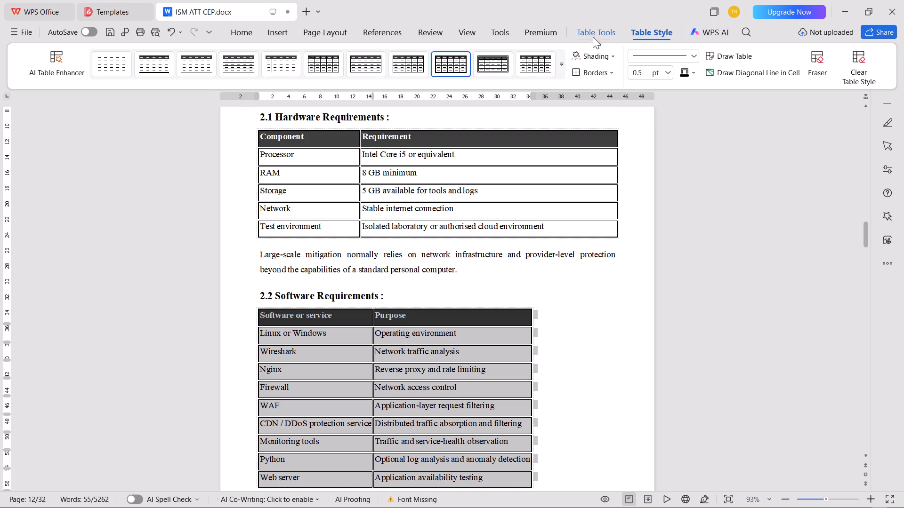
AutoFit the section 2.2 table so it stretches across the full text width.
{"action": "left_click", "coordinate": [593, 36]}
{"action": "left_click", "coordinate": [343, 76]}
{"action": "left_click", "coordinate": [344, 118]}
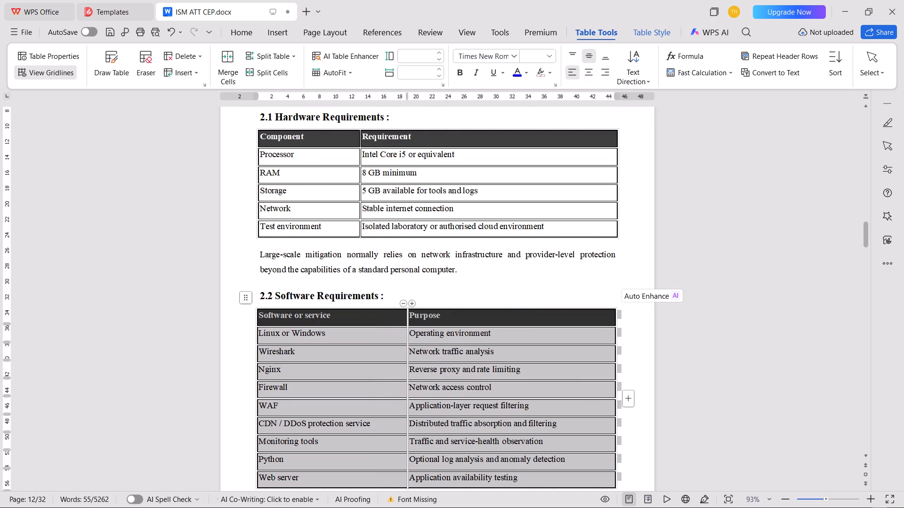
Set the width of the Software or service column in the section 2.2 table to 5 cm.
{"action": "left_click", "coordinate": [404, 338]}
{"action": "left_click", "coordinate": [353, 305]}
{"action": "left_click", "coordinate": [352, 309]}
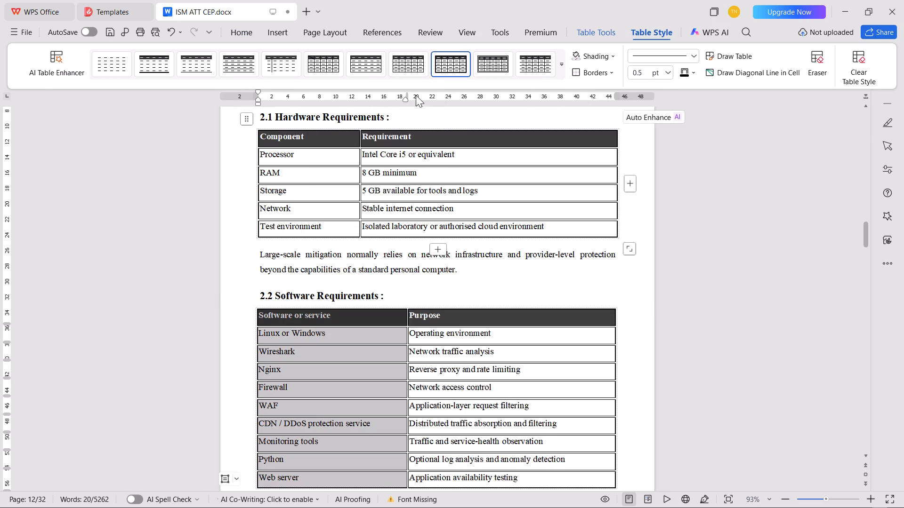
{"action": "left_click", "coordinate": [577, 34]}
{"action": "double_click", "coordinate": [416, 74]}
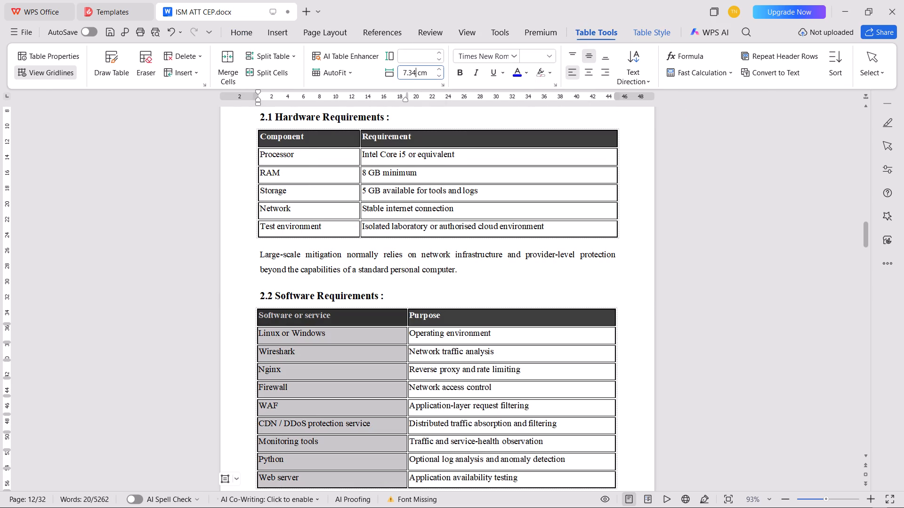
{"action": "key", "text": "BackSpace"}
{"action": "key", "text": "BackSpace"}
{"action": "key", "text": "BackSpace"}
{"action": "key", "text": "BackSpace"}
{"action": "key", "text": "5"}
{"action": "key", "text": "Return"}
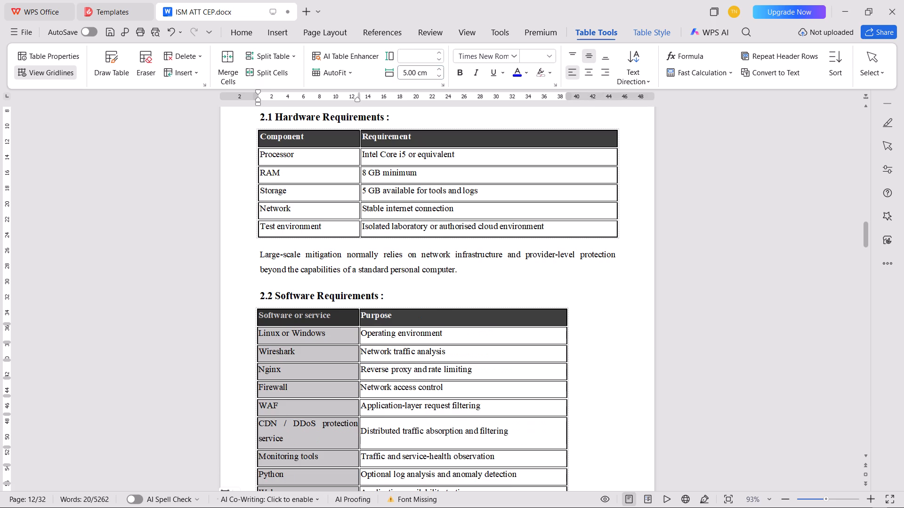
Set the width of the Purpose column in the section 2.2 table to 12 cm.
{"action": "left_click", "coordinate": [443, 309]}
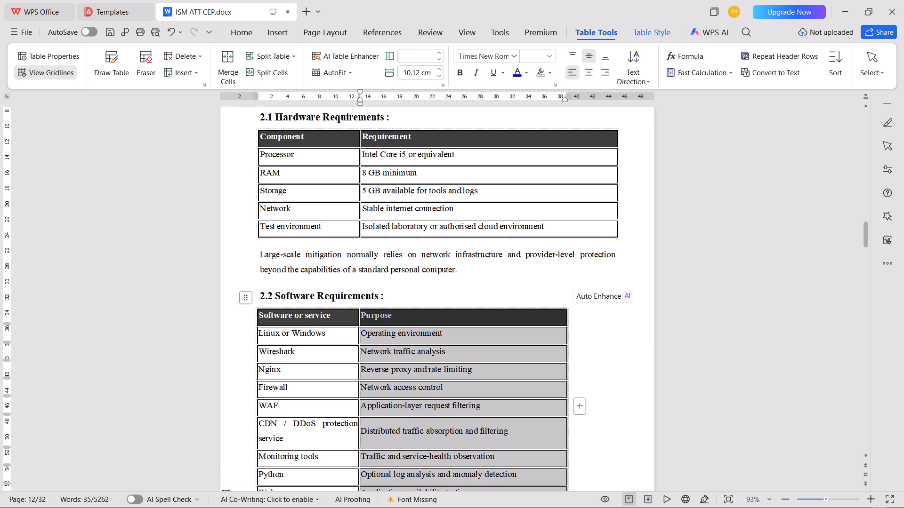
{"action": "left_click", "coordinate": [419, 73]}
{"action": "key", "text": "Print"}
{"action": "key", "text": "BackSpace"}
{"action": "key", "text": "BackSpace"}
{"action": "key", "text": "BackSpace"}
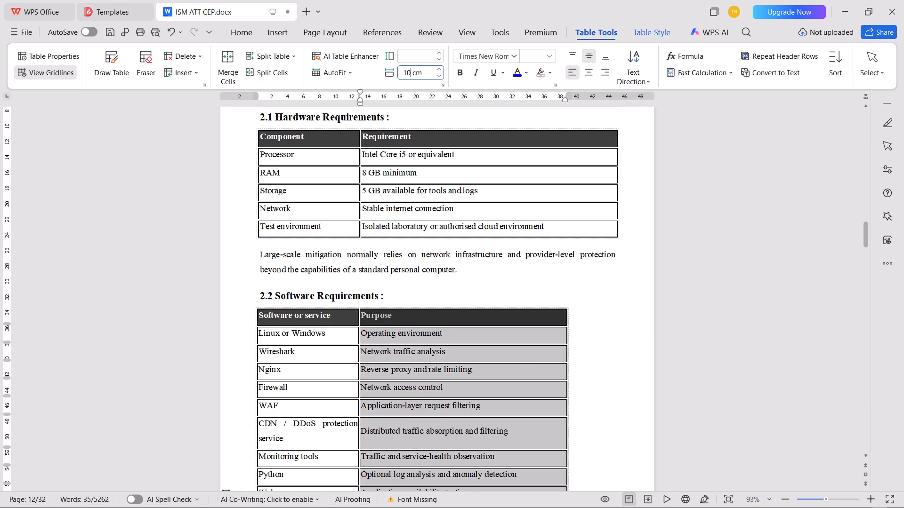
{"action": "key", "text": "BackSpace"}
{"action": "key", "text": "BackSpace"}
{"action": "key", "text": "BackSpace"}
{"action": "type", "text": "12."}
{"action": "key", "text": "Escape"}
{"action": "key", "text": "Escape"}
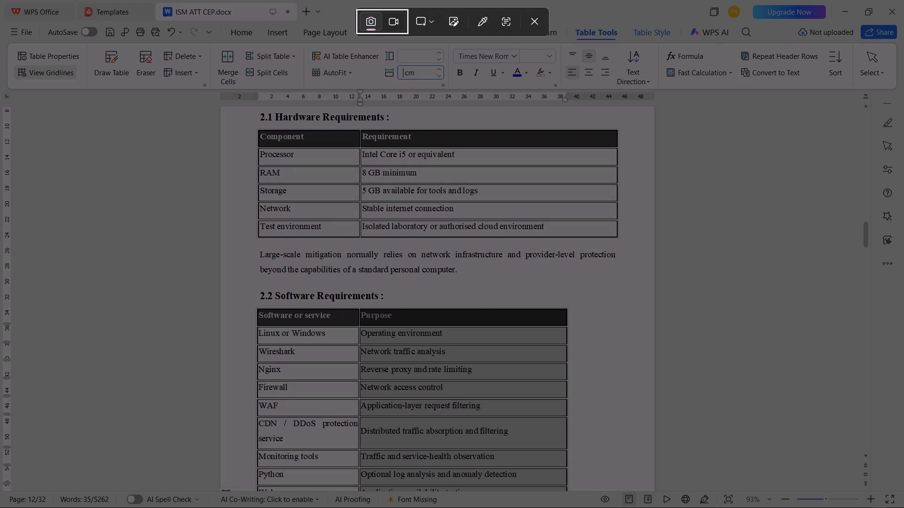
{"action": "key", "text": "Escape"}
{"action": "key", "text": "Escape"}
{"action": "left_click", "coordinate": [536, 17]}
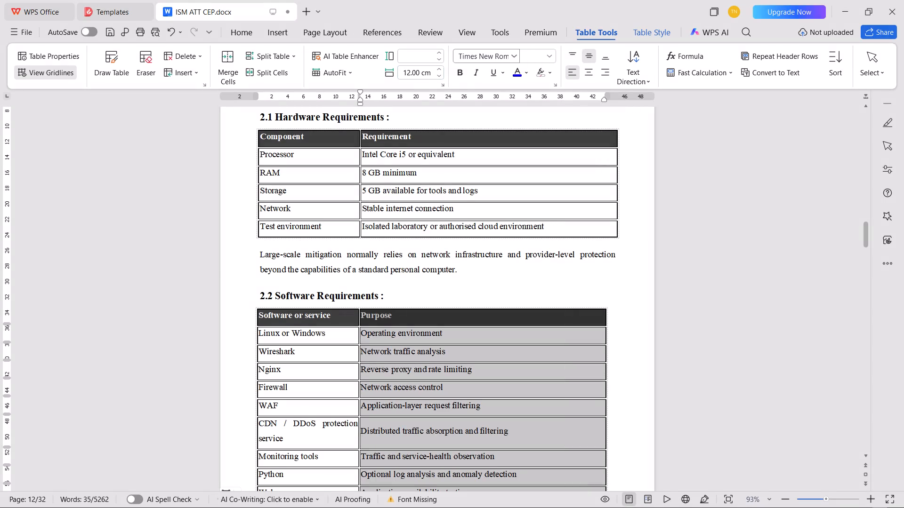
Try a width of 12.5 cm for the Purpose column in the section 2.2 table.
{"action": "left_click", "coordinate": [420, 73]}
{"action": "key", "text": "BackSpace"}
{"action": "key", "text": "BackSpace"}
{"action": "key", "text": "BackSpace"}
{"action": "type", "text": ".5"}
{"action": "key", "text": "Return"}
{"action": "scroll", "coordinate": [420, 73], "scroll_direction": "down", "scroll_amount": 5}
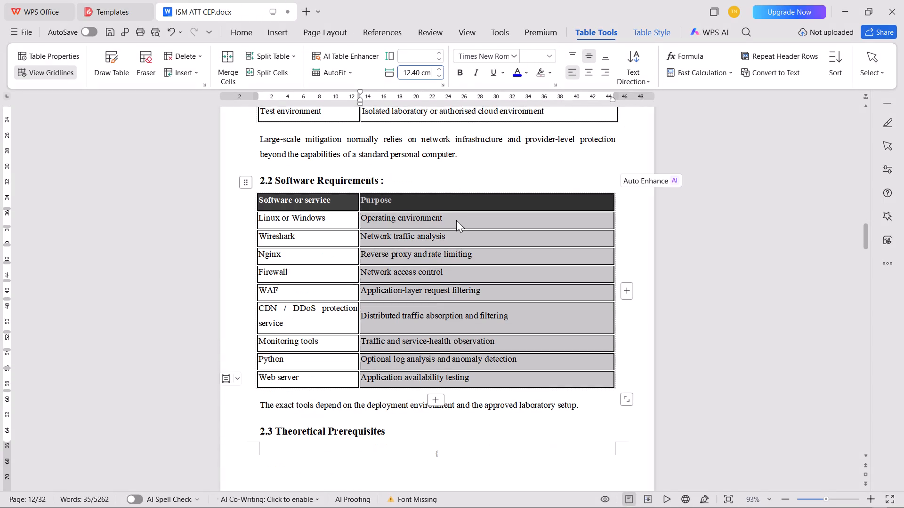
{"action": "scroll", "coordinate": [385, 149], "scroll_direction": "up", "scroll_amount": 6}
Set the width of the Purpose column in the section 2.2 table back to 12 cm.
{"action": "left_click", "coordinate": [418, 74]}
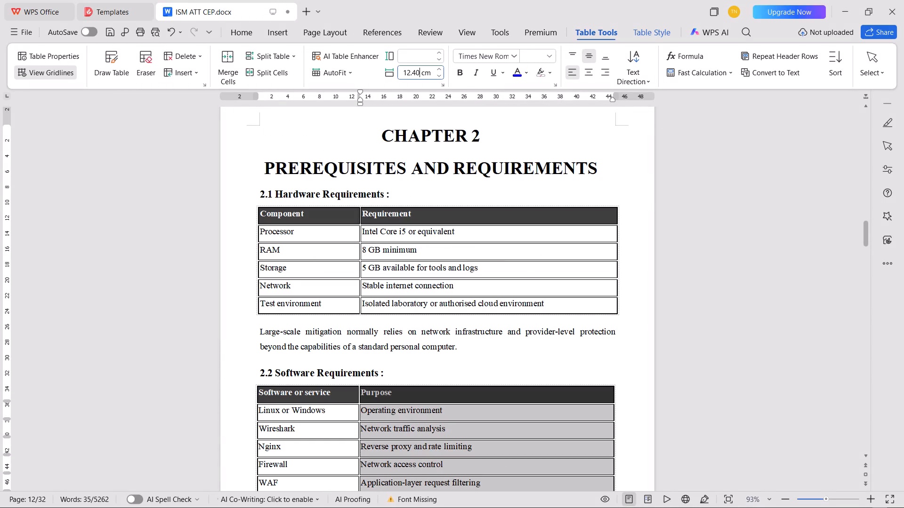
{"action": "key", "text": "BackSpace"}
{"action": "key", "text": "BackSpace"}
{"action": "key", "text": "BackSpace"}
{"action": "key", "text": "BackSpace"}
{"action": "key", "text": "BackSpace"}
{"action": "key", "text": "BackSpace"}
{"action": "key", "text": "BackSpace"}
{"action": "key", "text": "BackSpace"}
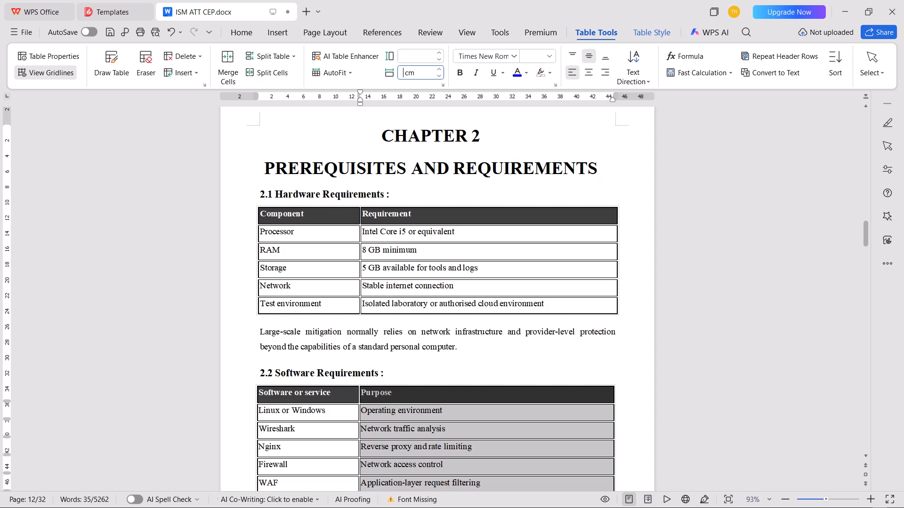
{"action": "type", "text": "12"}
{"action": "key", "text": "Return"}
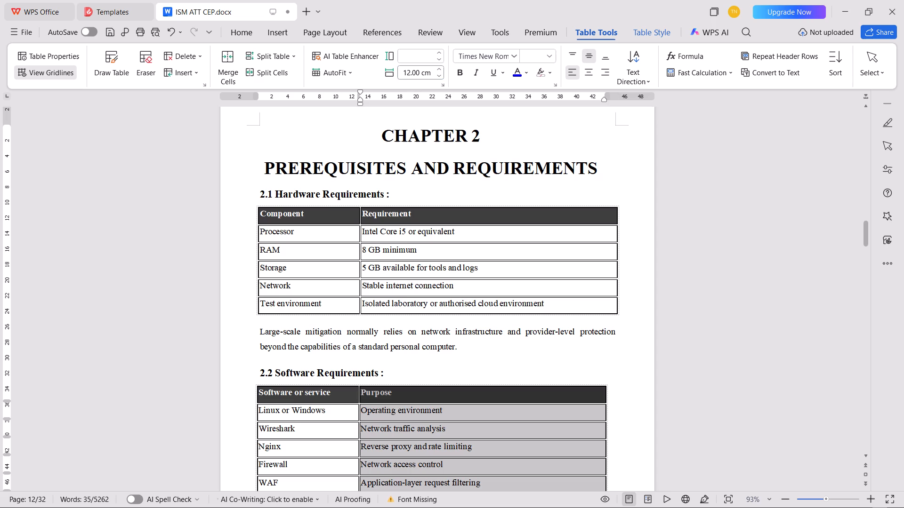
Set the width of the Software or service column in the section 2.2 table to 6 cm.
{"action": "left_click", "coordinate": [308, 385]}
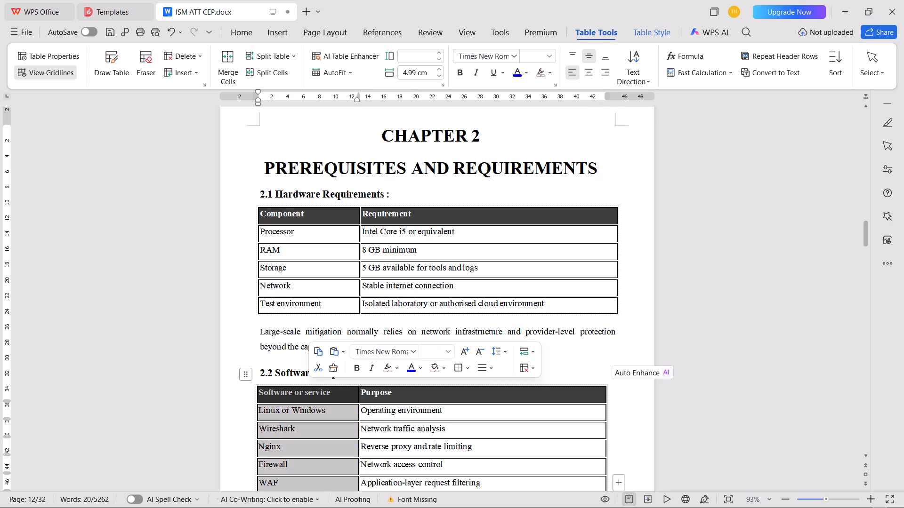
{"action": "left_click", "coordinate": [415, 73]}
{"action": "key", "text": "BackSpace"}
{"action": "key", "text": "BackSpace"}
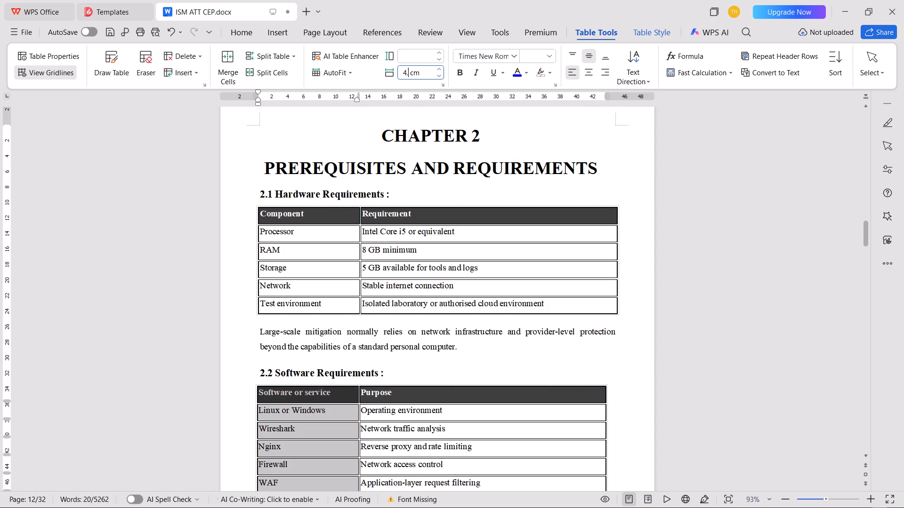
{"action": "key", "text": "BackSpace"}
{"action": "key", "text": "BackSpace"}
{"action": "key", "text": "BackSpace"}
{"action": "key", "text": "6"}
{"action": "key", "text": "Return"}
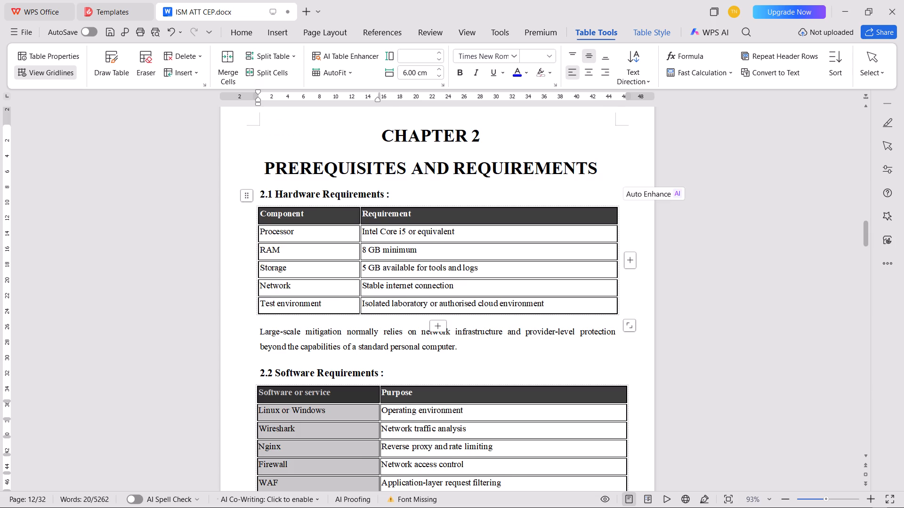
{"action": "scroll", "coordinate": [655, 404], "scroll_direction": "down", "scroll_amount": 6}
{"action": "left_click", "coordinate": [706, 316]}
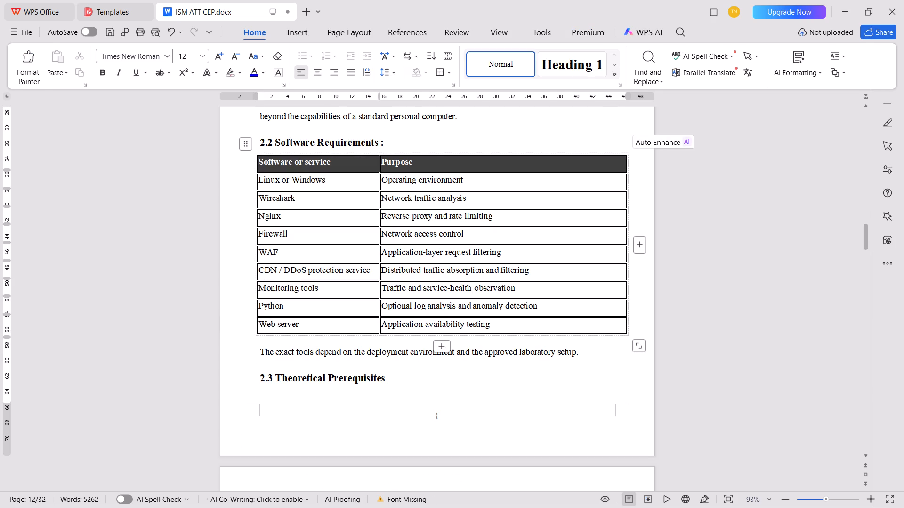
Add a space and colon after the 2.3 Theoretical Prerequisites heading and save the document.
{"action": "left_click", "coordinate": [425, 382]}
{"action": "key", "text": "space"}
{"action": "type", "text": ":"}
{"action": "key", "text": "ctrl+s"}
Turn the three CIA triad items in section 2.3.1 into an indented a., b., c. list with bold letters.
{"action": "scroll", "coordinate": [424, 382], "scroll_direction": "down", "scroll_amount": 7}
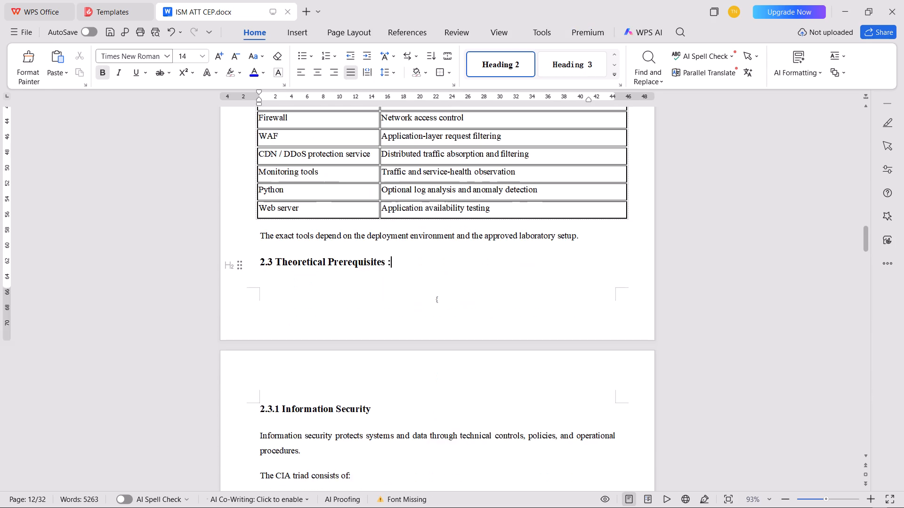
{"action": "scroll", "coordinate": [424, 382], "scroll_direction": "down", "scroll_amount": 6}
{"action": "left_click_drag", "start_coordinate": [549, 326], "coordinate": [291, 301]}
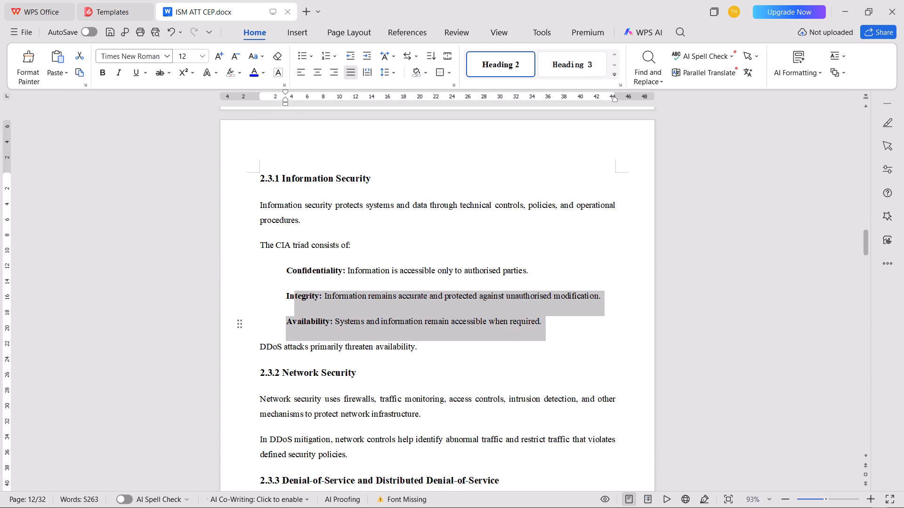
{"action": "left_click_drag", "start_coordinate": [291, 301], "coordinate": [280, 278]}
{"action": "left_click", "coordinate": [336, 58]}
{"action": "left_click", "coordinate": [426, 143]}
{"action": "key", "text": "Tab"}
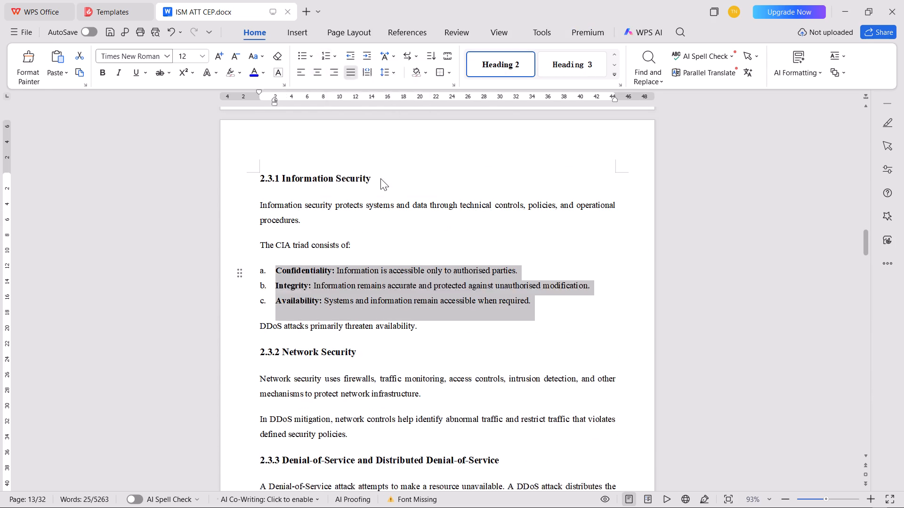
{"action": "left_click", "coordinate": [277, 270]}
{"action": "key", "text": "ctrl+b"}
Add a space and colon after the 2.3.2, 2.3.3 and 2.3.4 headings.
{"action": "left_click", "coordinate": [376, 354]}
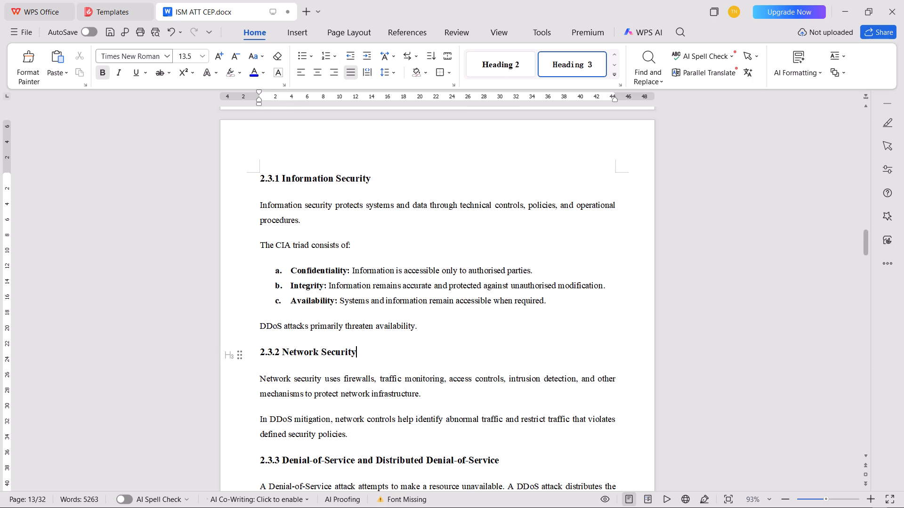
{"action": "key", "text": "space"}
{"action": "type", "text": ":"}
{"action": "scroll", "coordinate": [376, 354], "scroll_direction": "down", "scroll_amount": 3}
{"action": "left_click", "coordinate": [527, 357]}
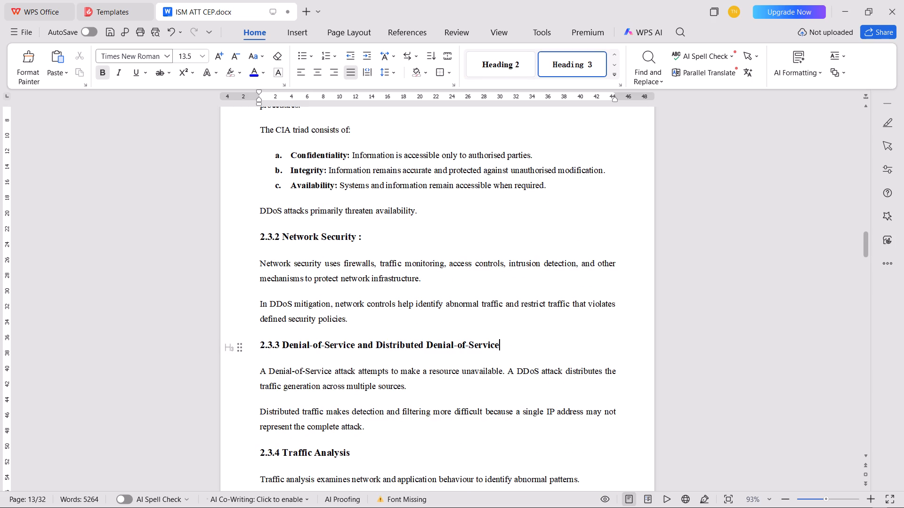
{"action": "key", "text": "space"}
{"action": "type", "text": ":"}
{"action": "scroll", "coordinate": [528, 357], "scroll_direction": "down", "scroll_amount": 3}
{"action": "left_click", "coordinate": [416, 347]}
{"action": "key", "text": "space"}
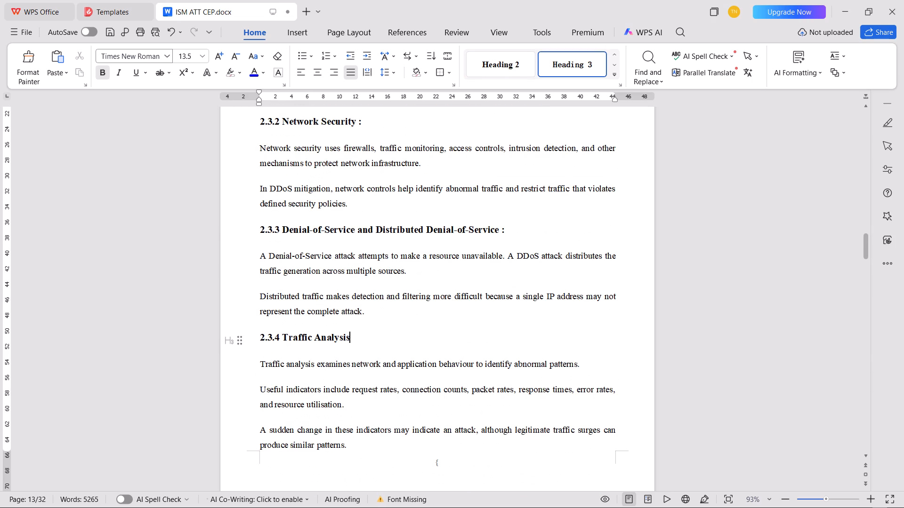
{"action": "type", "text": ":"}
Add a space and colon after the 2.4, 2.4.1, 2.4.2 and 2.4.3 headings on DDoS attack types.
{"action": "scroll", "coordinate": [573, 483], "scroll_direction": "down", "scroll_amount": 5}
{"action": "scroll", "coordinate": [530, 448], "scroll_direction": "down", "scroll_amount": 1}
{"action": "left_click", "coordinate": [396, 350]}
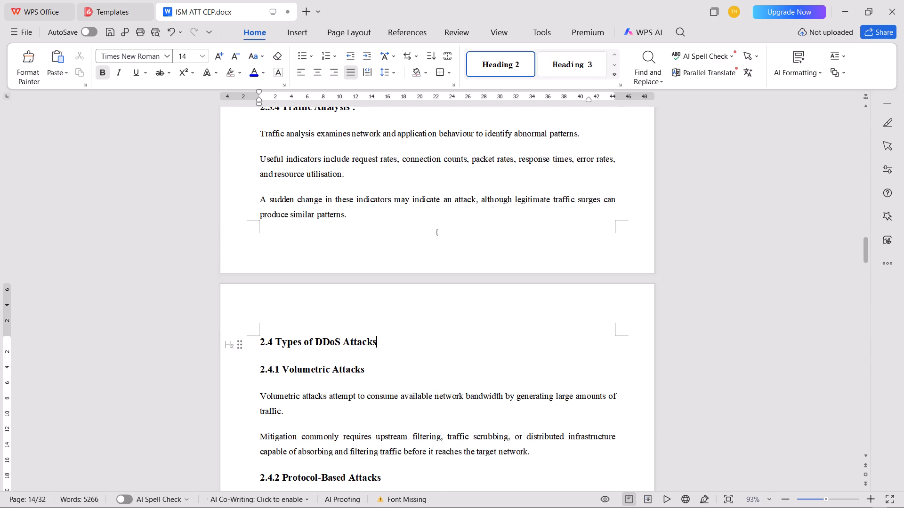
{"action": "key", "text": "space"}
{"action": "type", "text": ":"}
{"action": "left_click", "coordinate": [385, 375]}
{"action": "key", "text": "space"}
{"action": "type", "text": ":"}
{"action": "scroll", "coordinate": [385, 375], "scroll_direction": "down", "scroll_amount": 4}
{"action": "left_click", "coordinate": [389, 370]}
{"action": "key", "text": "space"}
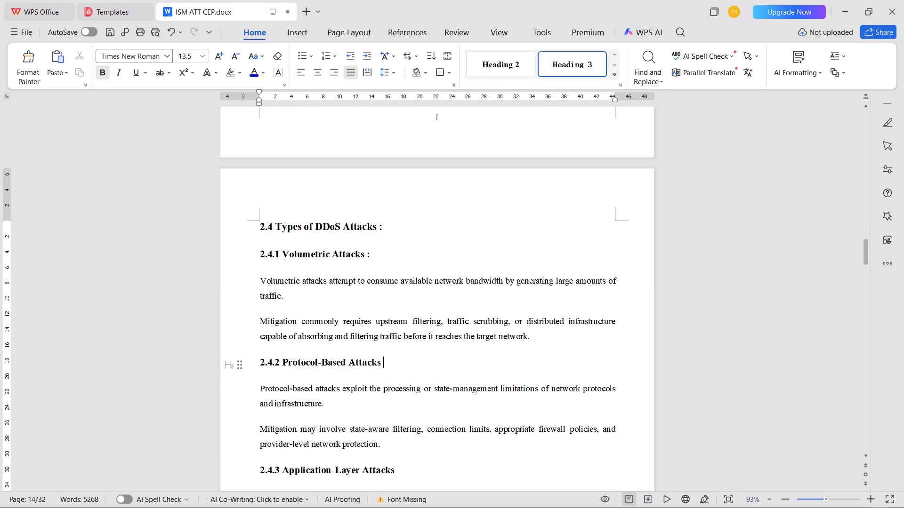
{"action": "type", "text": ":"}
{"action": "scroll", "coordinate": [399, 359], "scroll_direction": "down", "scroll_amount": 3}
{"action": "left_click", "coordinate": [414, 357]}
{"action": "key", "text": "space"}
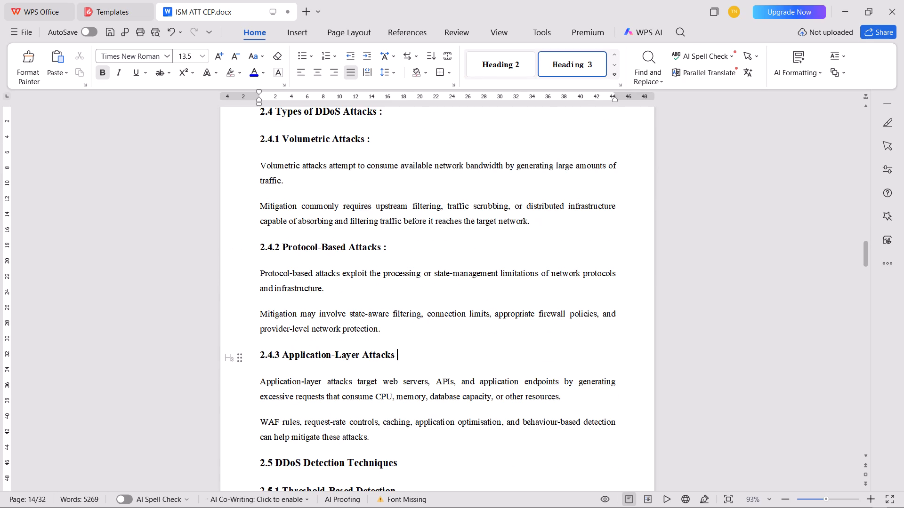
{"action": "type", "text": ":"}
Add a space and colon after the 2.5, 2.5.1, 2.5.2 and 2.5.3 detection headings, saving the document along the way.
{"action": "scroll", "coordinate": [414, 357], "scroll_direction": "down", "scroll_amount": 2}
{"action": "left_click", "coordinate": [416, 387]}
{"action": "key", "text": "space"}
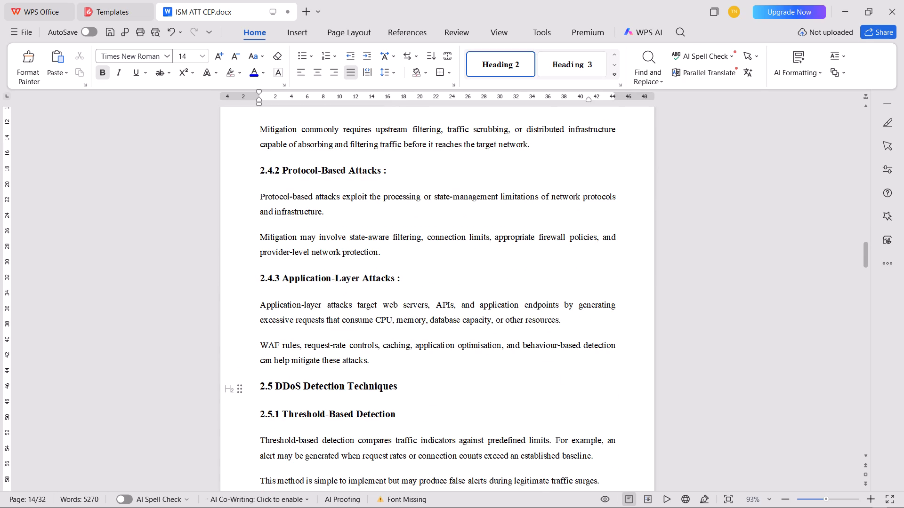
{"action": "type", "text": ":"}
{"action": "left_click", "coordinate": [417, 413]}
{"action": "key", "text": "space"}
{"action": "type", "text": ":"}
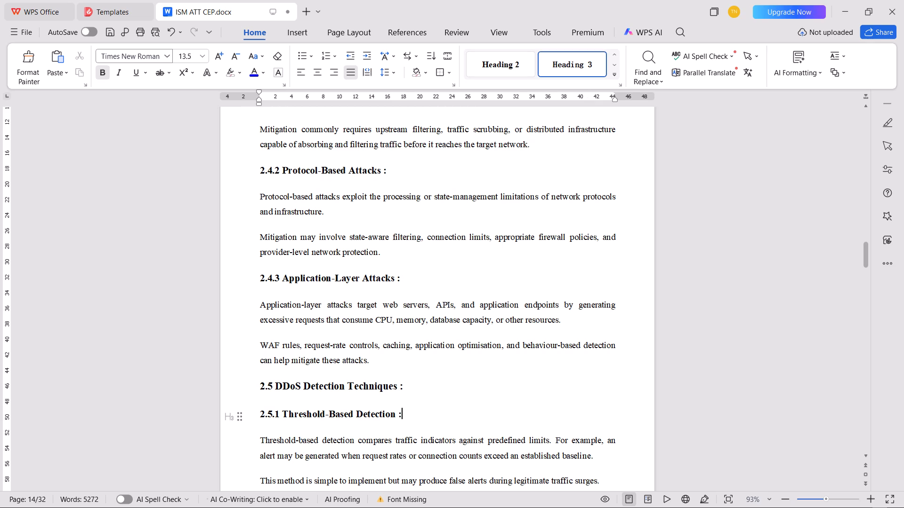
{"action": "key", "text": "ctrl+s"}
{"action": "scroll", "coordinate": [416, 414], "scroll_direction": "down", "scroll_amount": 6}
{"action": "left_click", "coordinate": [403, 317]}
{"action": "key", "text": "space"}
{"action": "type", "text": ":"}
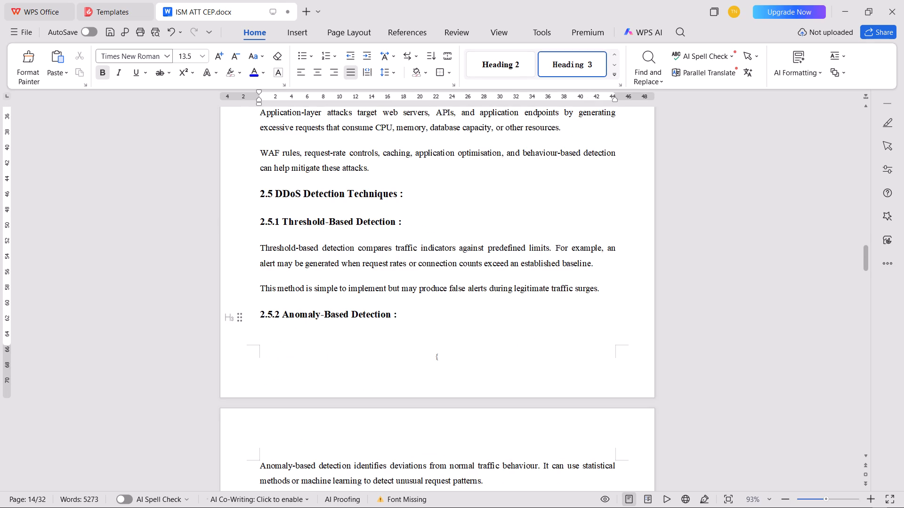
{"action": "scroll", "coordinate": [407, 314], "scroll_direction": "down", "scroll_amount": 7}
{"action": "left_click", "coordinate": [428, 274]}
{"action": "key", "text": "space"}
{"action": "type", "text": ":"}
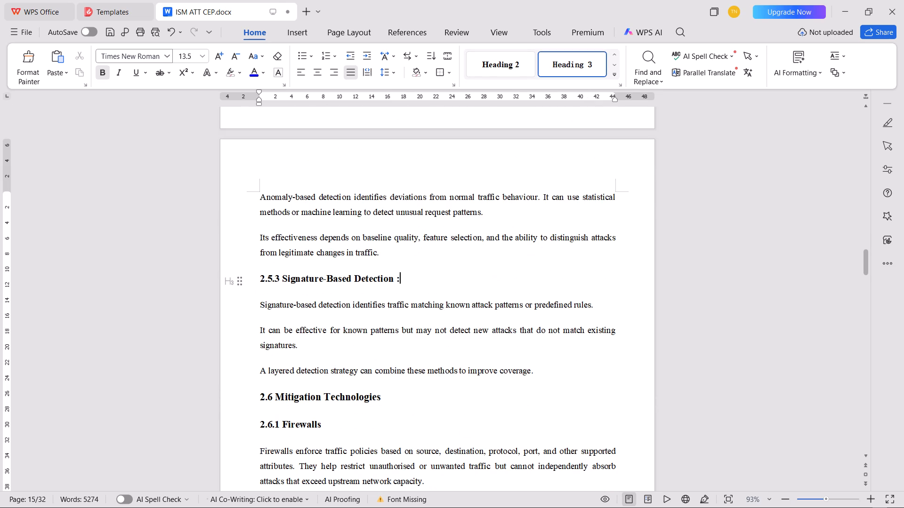
Add a space and colon after the 2.6, 2.6.1, 2.6.2 and 2.6.3 mitigation technology headings and save the document.
{"action": "left_click", "coordinate": [397, 393]}
{"action": "key", "text": "space"}
{"action": "type", "text": ":"}
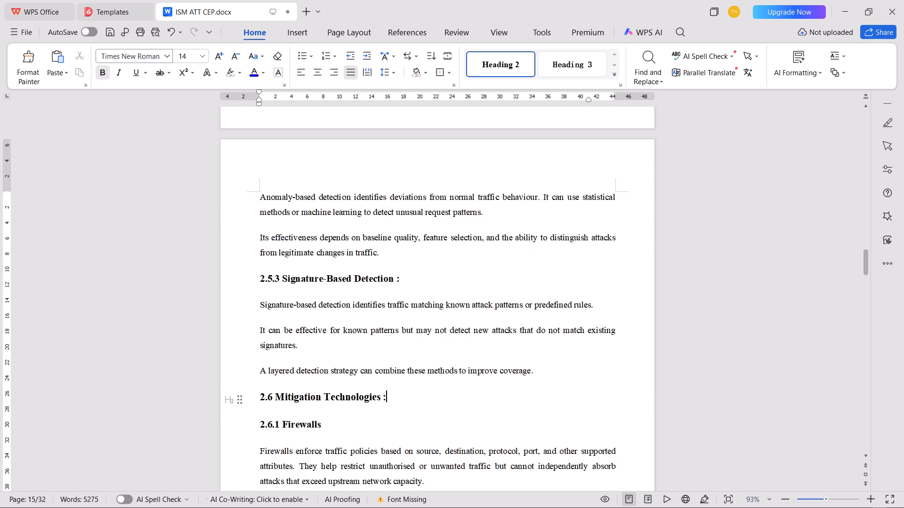
{"action": "left_click", "coordinate": [354, 430]}
{"action": "key", "text": "space"}
{"action": "type", "text": ":"}
{"action": "key", "text": "ctrl+s"}
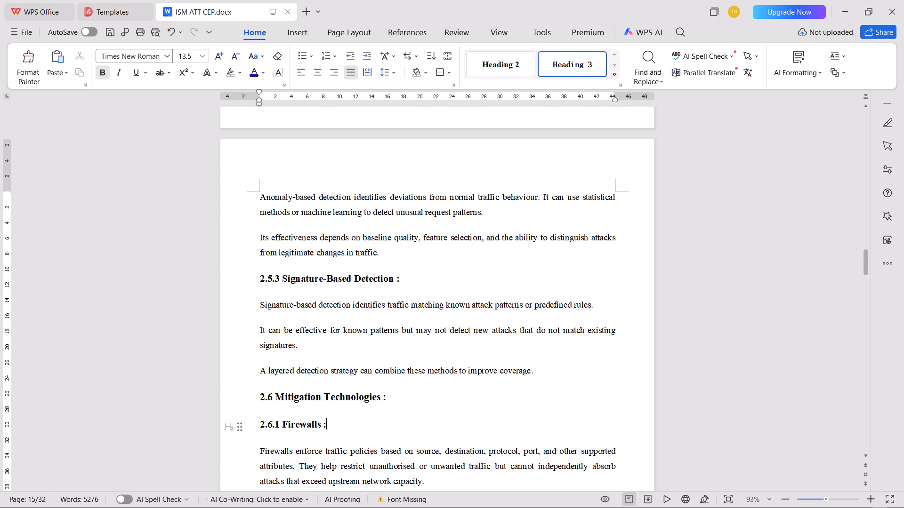
{"action": "scroll", "coordinate": [351, 431], "scroll_direction": "down", "scroll_amount": 9}
{"action": "left_click", "coordinate": [412, 245]}
{"action": "key", "text": "space"}
{"action": "type", "text": ":"}
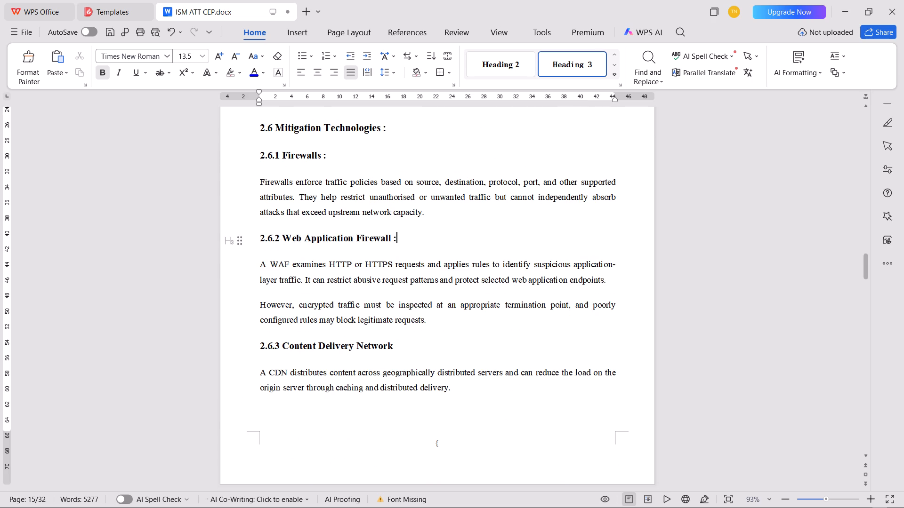
{"action": "left_click", "coordinate": [411, 355]}
{"action": "key", "text": "space"}
{"action": "type", "text": ":"}
{"action": "key", "text": "ctrl+s"}
Add a space and colon after the 2.6.4 Rate Limiting and 2.6.5 Load Balancing headings and save the document.
{"action": "scroll", "coordinate": [436, 396], "scroll_direction": "down", "scroll_amount": 8}
{"action": "left_click", "coordinate": [382, 368]}
{"action": "key", "text": "space"}
{"action": "type", "text": ":"}
{"action": "key", "text": "ctrl+s"}
{"action": "scroll", "coordinate": [378, 366], "scroll_direction": "down", "scroll_amount": 3}
{"action": "left_click", "coordinate": [380, 359]}
{"action": "key", "text": "space"}
{"action": "type", "text": ":"}
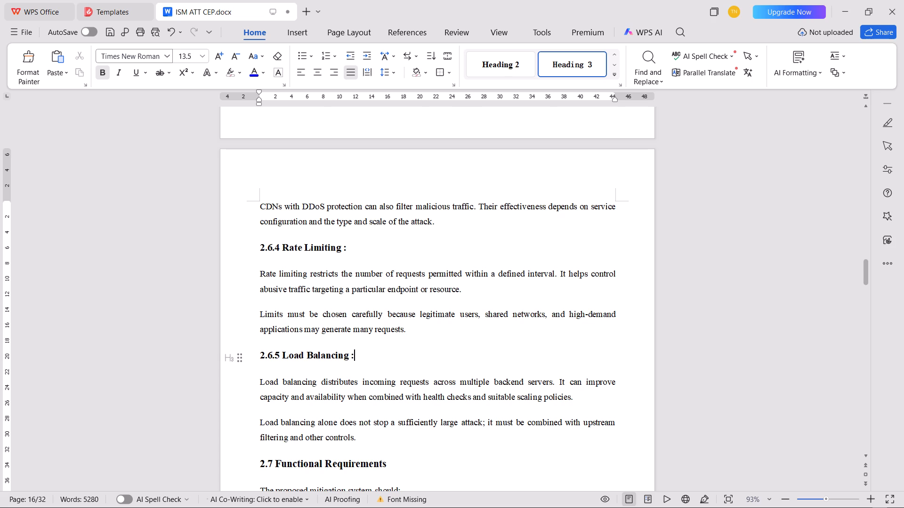
{"action": "key", "text": "ctrl+s"}
Add a space and colon after the 2.7 Functional Requirements heading and save the document.
{"action": "scroll", "coordinate": [385, 359], "scroll_direction": "down", "scroll_amount": 3}
{"action": "left_click", "coordinate": [413, 352]}
{"action": "key", "text": "space"}
{"action": "type", "text": ":"}
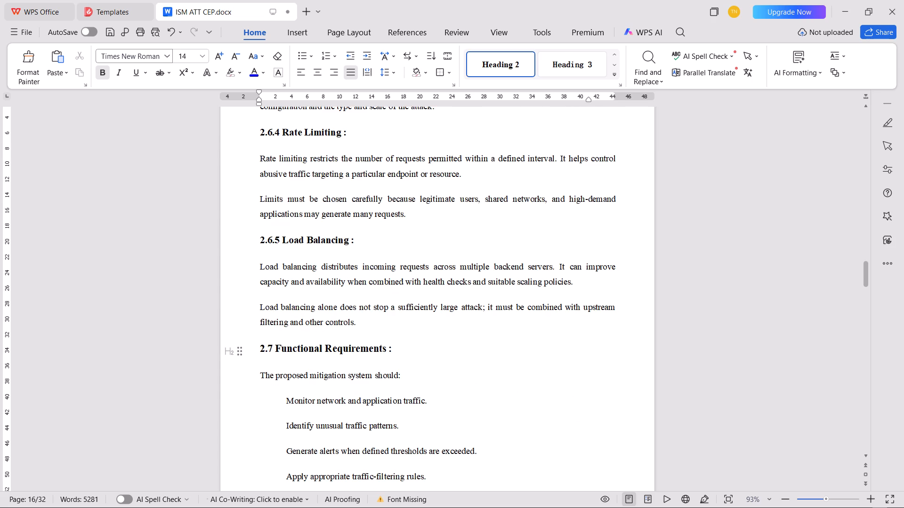
{"action": "key", "text": "ctrl+s"}
Turn all the functional requirement lines in section 2.7 into an indented a., b., c. list with bold letters.
{"action": "scroll", "coordinate": [413, 352], "scroll_direction": "down", "scroll_amount": 12}
{"action": "scroll", "coordinate": [413, 352], "scroll_direction": "up", "scroll_amount": 3}
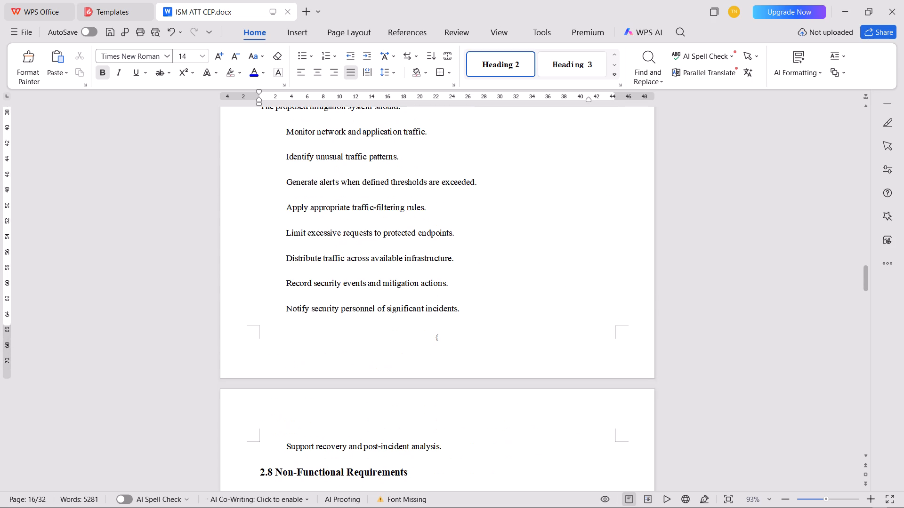
{"action": "left_click_drag", "start_coordinate": [459, 443], "coordinate": [264, 136]}
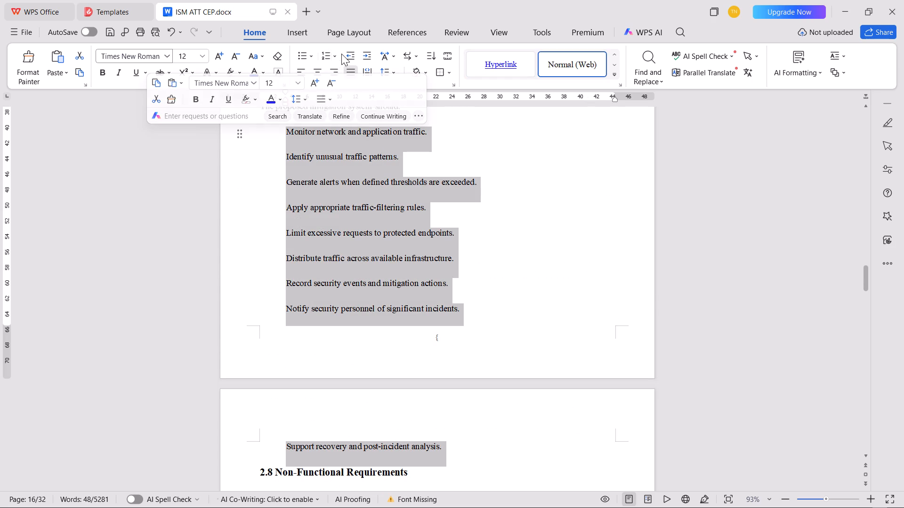
{"action": "left_click", "coordinate": [339, 55]}
{"action": "left_click", "coordinate": [424, 147]}
{"action": "key", "text": "Tab"}
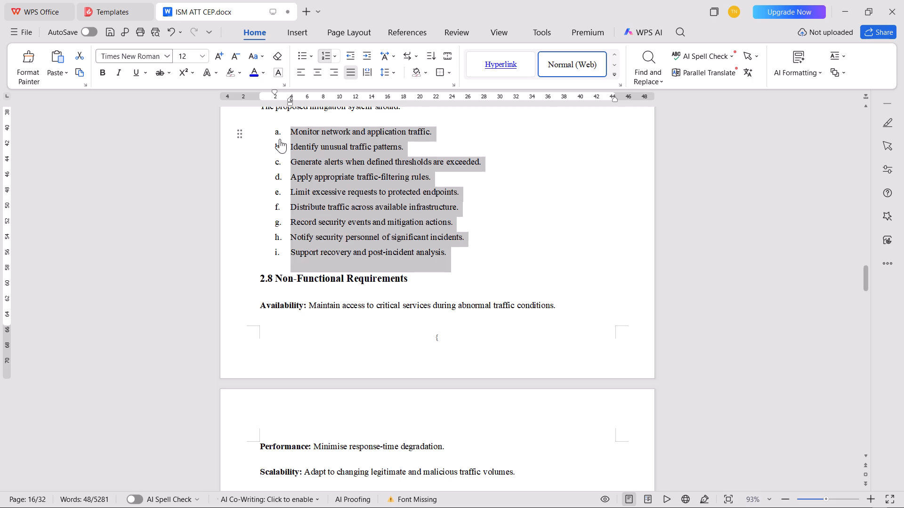
{"action": "left_click", "coordinate": [279, 132]}
{"action": "key", "text": "ctrl+b"}
Add a space and a double quotation mark after the 2.8 Non-Functional Requirements heading.
{"action": "left_click", "coordinate": [420, 284]}
{"action": "key", "text": "space"}
{"action": "type", "text": "\""}
Turn the Availability to Cost efficiency lines in section 2.8 into an indented a., b., c. list with bold letters.
{"action": "scroll", "coordinate": [420, 284], "scroll_direction": "down", "scroll_amount": 5}
{"action": "left_click_drag", "start_coordinate": [565, 424], "coordinate": [340, 335]}
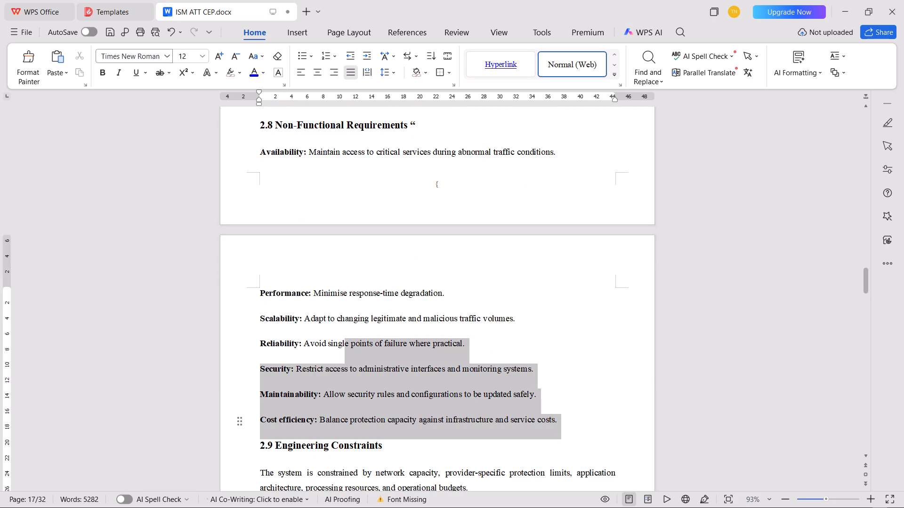
{"action": "left_click_drag", "start_coordinate": [340, 335], "coordinate": [253, 151]}
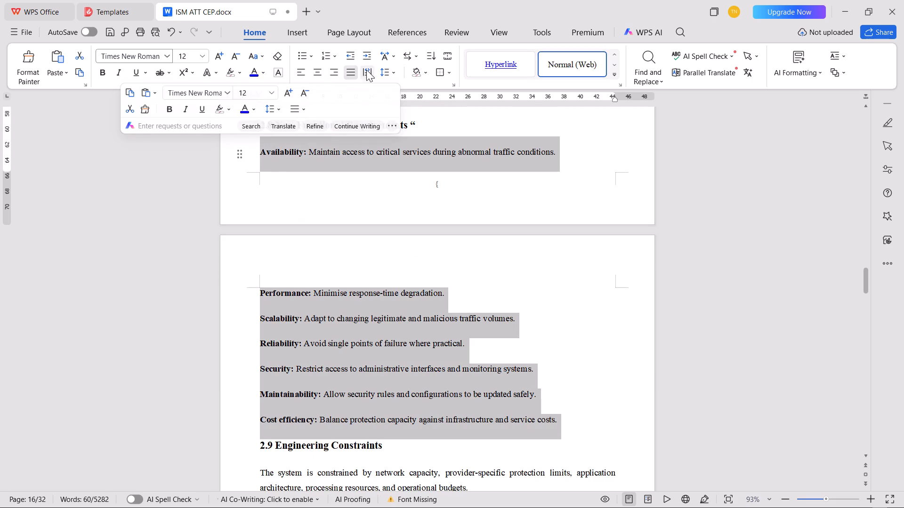
{"action": "left_click", "coordinate": [337, 56]}
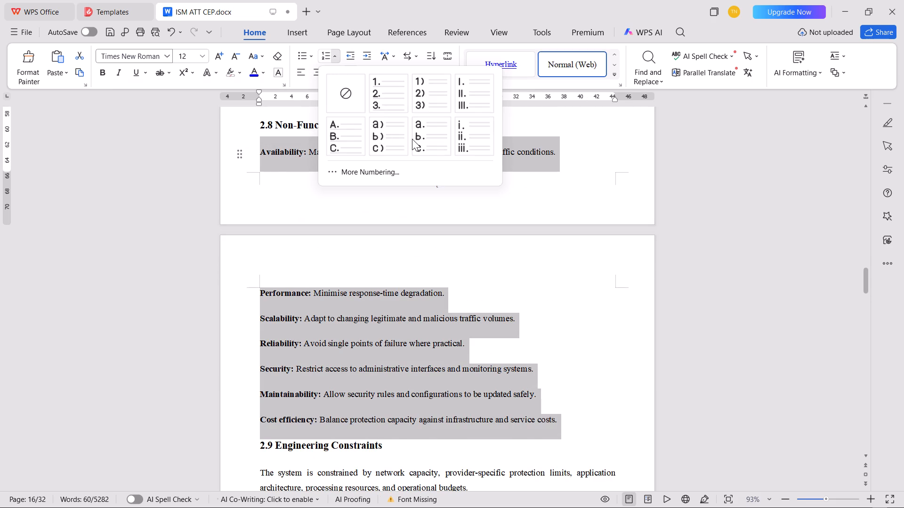
{"action": "left_click", "coordinate": [425, 140]}
{"action": "key", "text": "Tab"}
{"action": "left_click", "coordinate": [276, 151]}
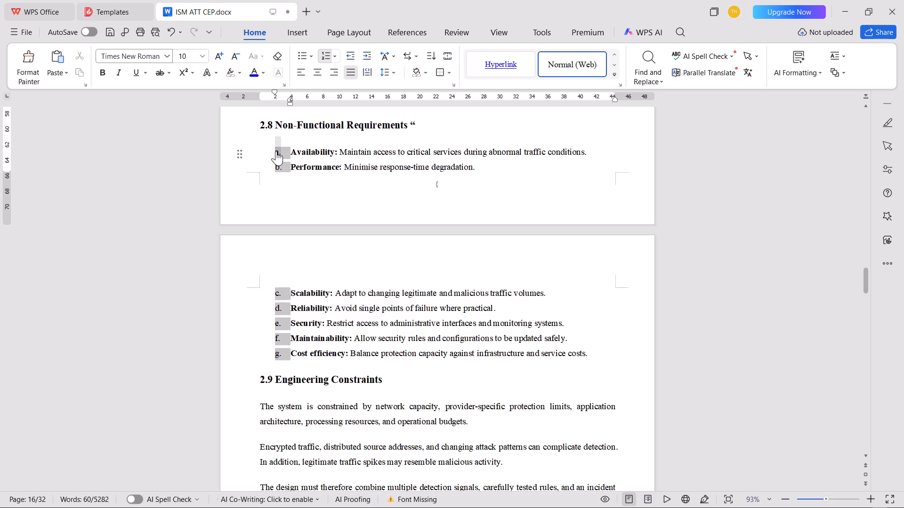
{"action": "key", "text": "ctrl+b"}
Replace the quotation mark after the 2.8 Non-Functional Requirements heading with a colon and save the document.
{"action": "scroll", "coordinate": [379, 183], "scroll_direction": "up", "scroll_amount": 4}
{"action": "left_click", "coordinate": [432, 281]}
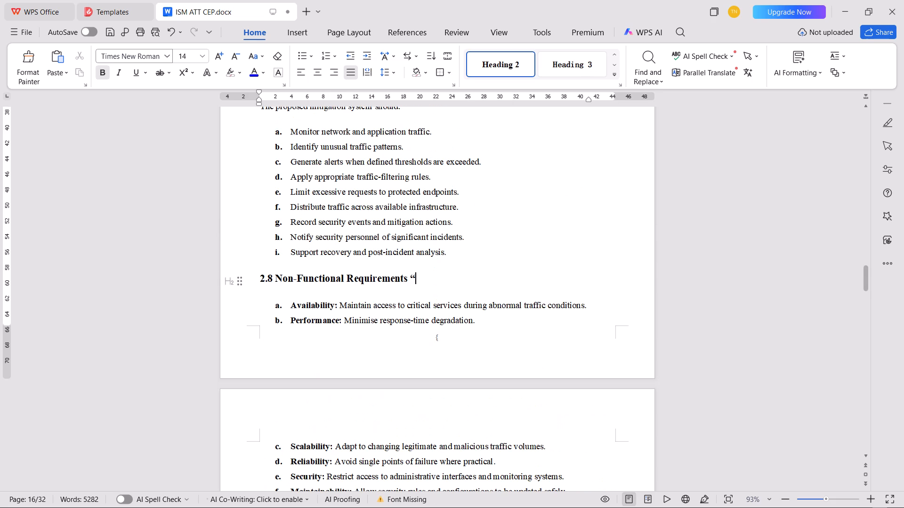
{"action": "key", "text": "BackSpace"}
{"action": "key", "text": "shift+colon"}
{"action": "key", "text": "ctrl+s"}
Add a space and colon after the 2.9 Engineering Constraints heading and save the document.
{"action": "scroll", "coordinate": [432, 281], "scroll_direction": "down", "scroll_amount": 7}
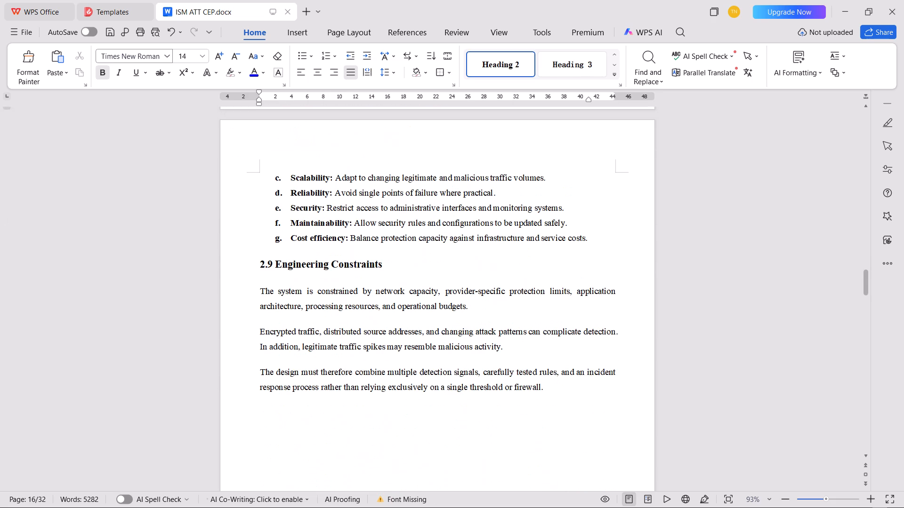
{"action": "left_click", "coordinate": [414, 262]}
{"action": "key", "text": "space"}
{"action": "type", "text": ":"}
{"action": "key", "text": "ctrl+s"}
Centre the two title lines CHAPTER 3 and METHODOLOGY.
{"action": "scroll", "coordinate": [414, 262], "scroll_direction": "down", "scroll_amount": 8}
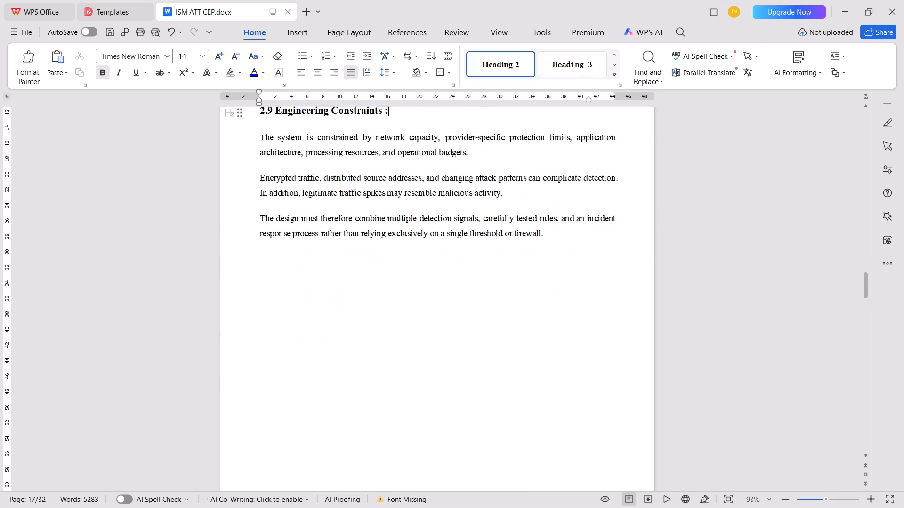
{"action": "scroll", "coordinate": [414, 262], "scroll_direction": "down", "scroll_amount": 11}
{"action": "left_click_drag", "start_coordinate": [230, 341], "coordinate": [232, 311]}
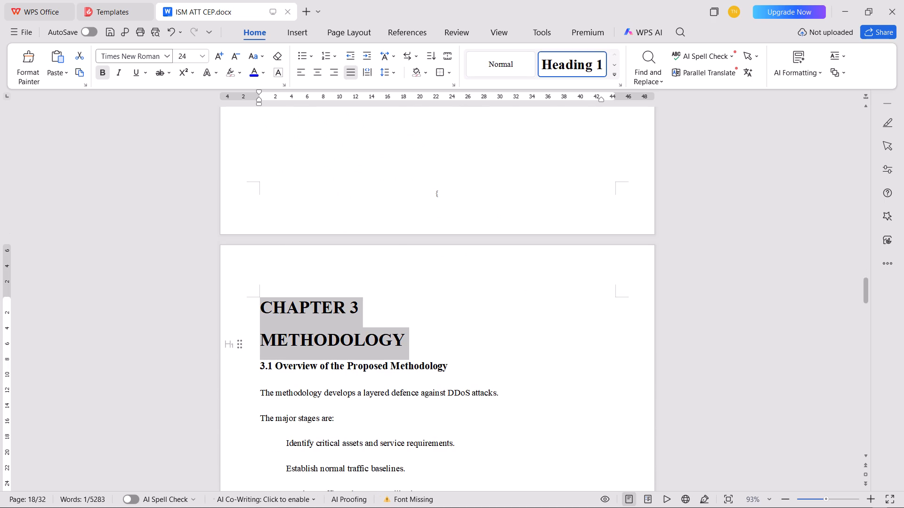
{"action": "left_click_drag", "start_coordinate": [232, 311], "coordinate": [232, 306]}
{"action": "key", "text": "ctrl+e"}
Add a space and colon after the 3.1 Overview of the Proposed Methodology heading.
{"action": "left_click", "coordinate": [477, 367]}
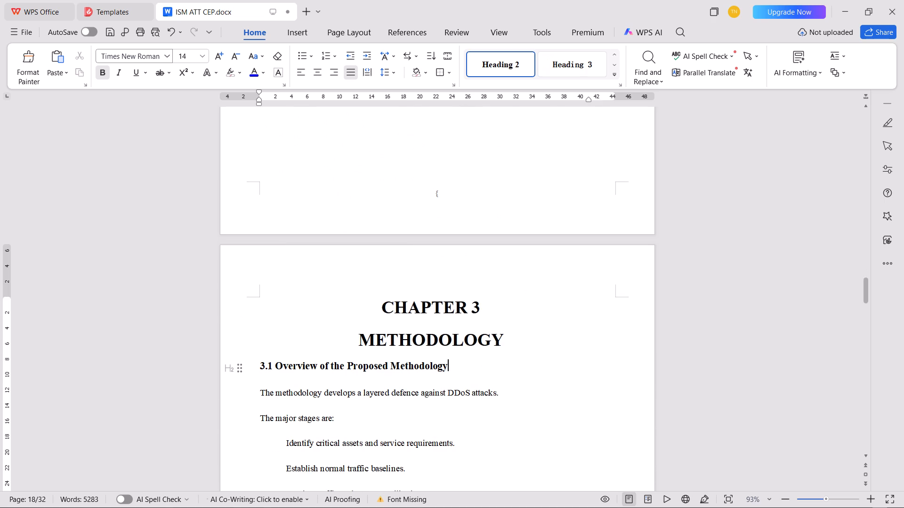
{"action": "key", "text": "space"}
{"action": "type", "text": ":"}
Turn all the major stage lines in section 3.1 into an indented a., b., c. list with bold letters.
{"action": "scroll", "coordinate": [545, 409], "scroll_direction": "down", "scroll_amount": 5}
{"action": "scroll", "coordinate": [506, 419], "scroll_direction": "down", "scroll_amount": 3}
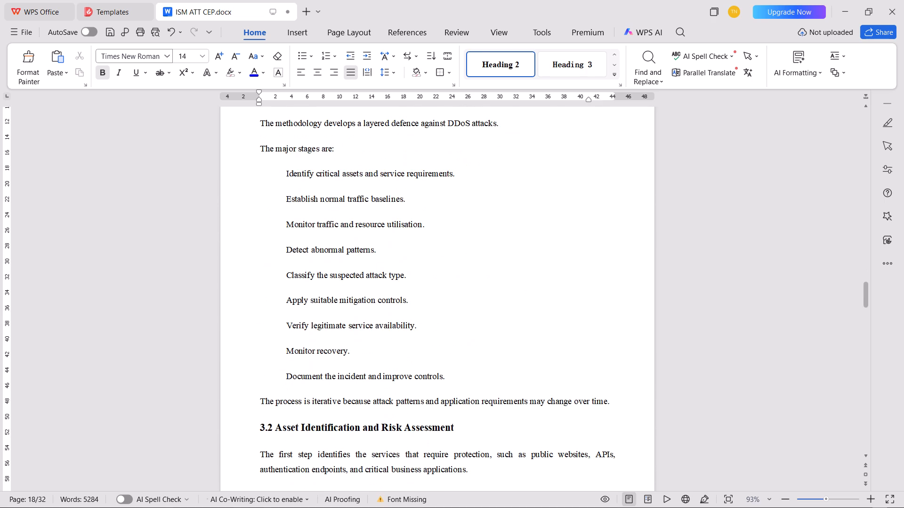
{"action": "left_click_drag", "start_coordinate": [452, 383], "coordinate": [280, 184]}
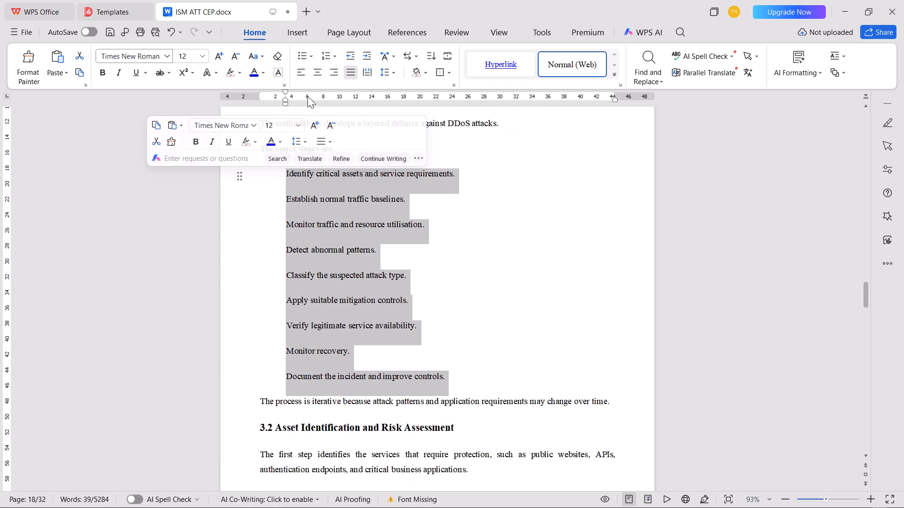
{"action": "left_click", "coordinate": [339, 55]}
{"action": "left_click", "coordinate": [433, 134]}
{"action": "key", "text": "Tab"}
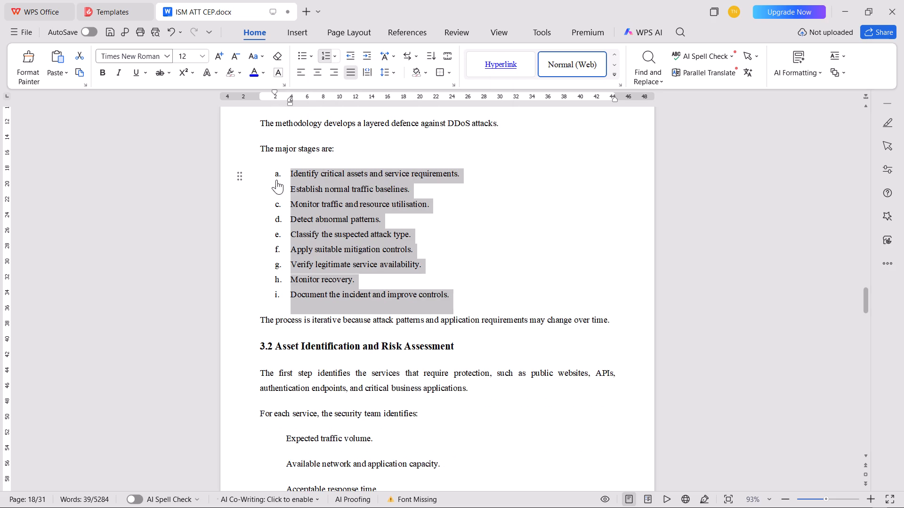
{"action": "left_click", "coordinate": [276, 178]}
{"action": "key", "text": "ctrl+b"}
Add a space and colon after the 3.2 Asset Identification and Risk Assessment heading and save the document.
{"action": "left_click", "coordinate": [509, 348]}
{"action": "key", "text": "space"}
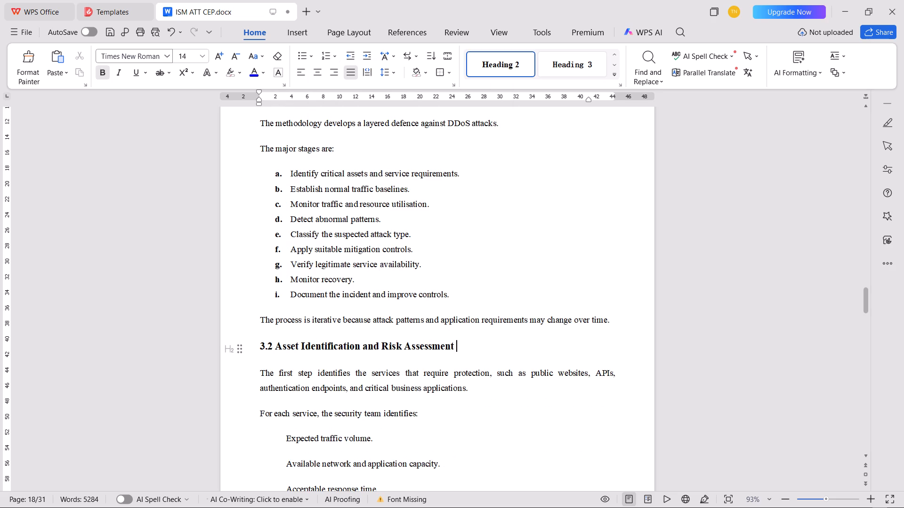
{"action": "type", "text": ":"}
{"action": "key", "text": "ctrl+s"}
Turn the service items in section 3.2, from expected traffic volume to dependencies, into an indented a., b., c. list with bold letters.
{"action": "scroll", "coordinate": [509, 348], "scroll_direction": "down", "scroll_amount": 7}
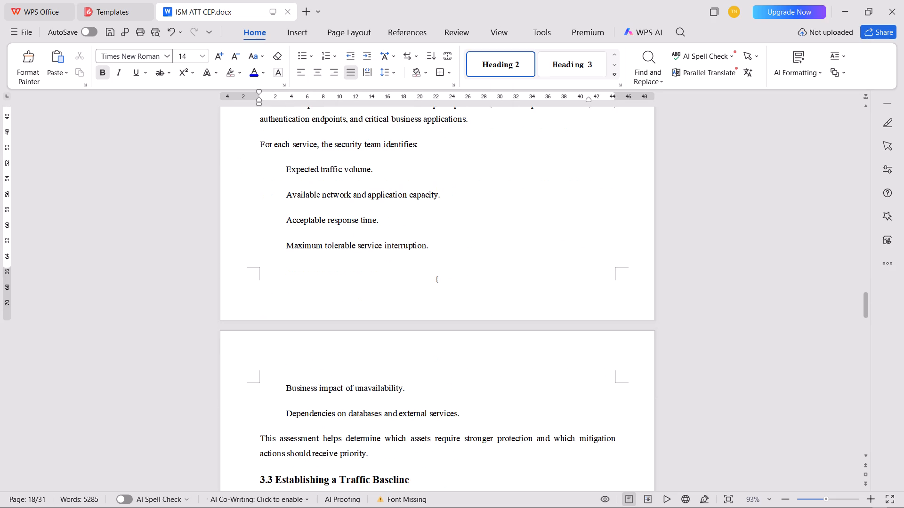
{"action": "left_click_drag", "start_coordinate": [484, 418], "coordinate": [265, 180]}
{"action": "left_click", "coordinate": [336, 56]}
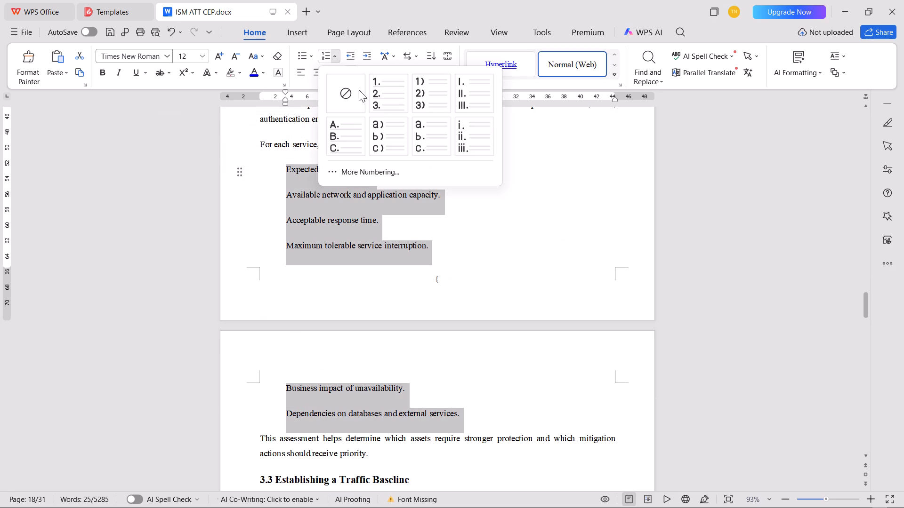
{"action": "left_click", "coordinate": [426, 139]}
{"action": "key", "text": "Tab"}
{"action": "left_click", "coordinate": [275, 168]}
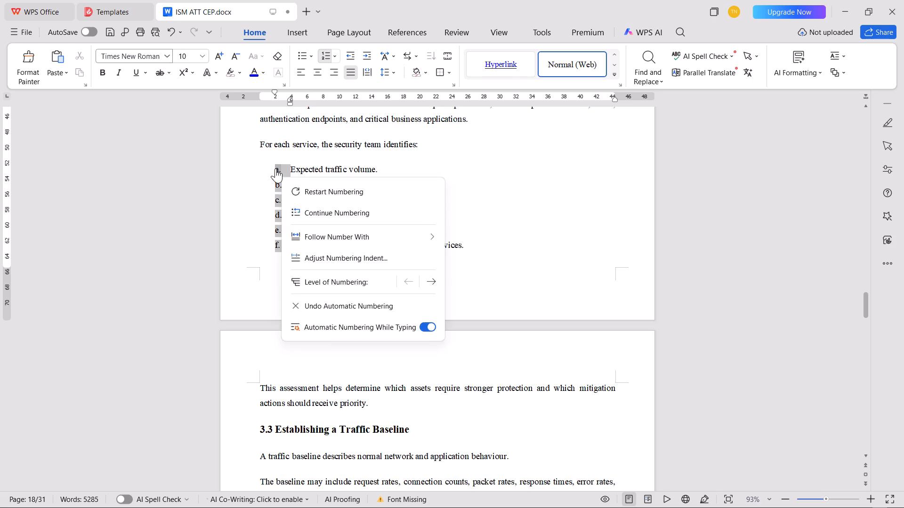
{"action": "key", "text": "ctrl+b"}
Add a space and colon after the 3.3 Establishing a Traffic Baseline and 3.4 Traffic Monitoring headings, saving the document after each.
{"action": "left_click", "coordinate": [426, 433]}
{"action": "key", "text": "space"}
{"action": "type", "text": ";"}
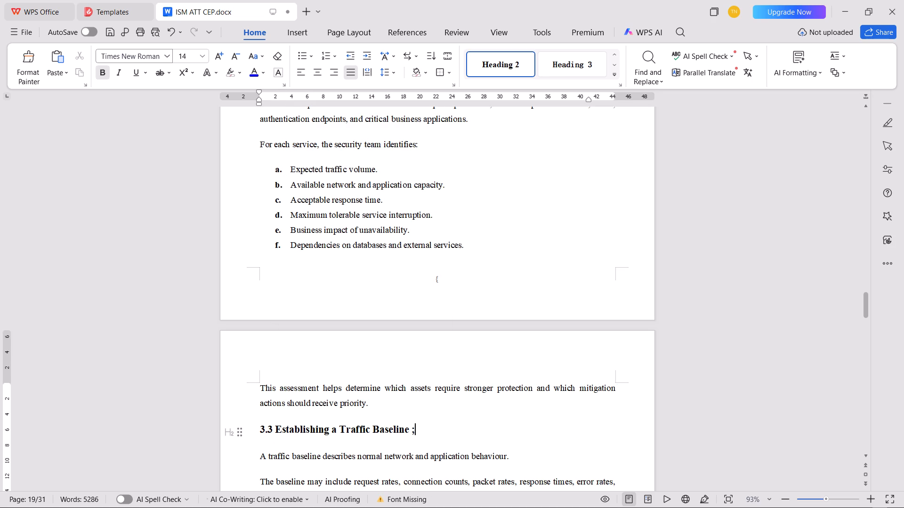
{"action": "key", "text": "BackSpace"}
{"action": "key", "text": "shift+colon"}
{"action": "key", "text": "ctrl+s"}
{"action": "scroll", "coordinate": [484, 468], "scroll_direction": "down", "scroll_amount": 7}
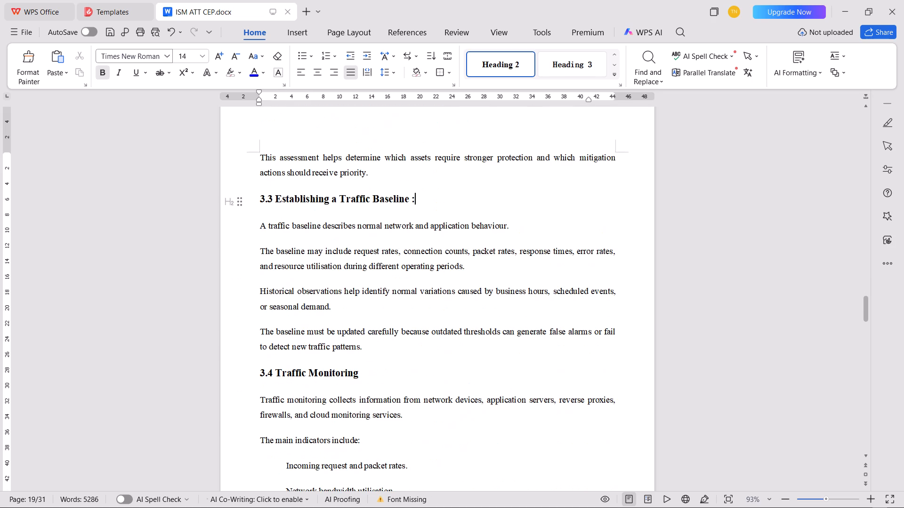
{"action": "left_click", "coordinate": [401, 373]}
{"action": "key", "text": "space"}
{"action": "key", "text": "shift+colon"}
{"action": "key", "text": "ctrl+s"}
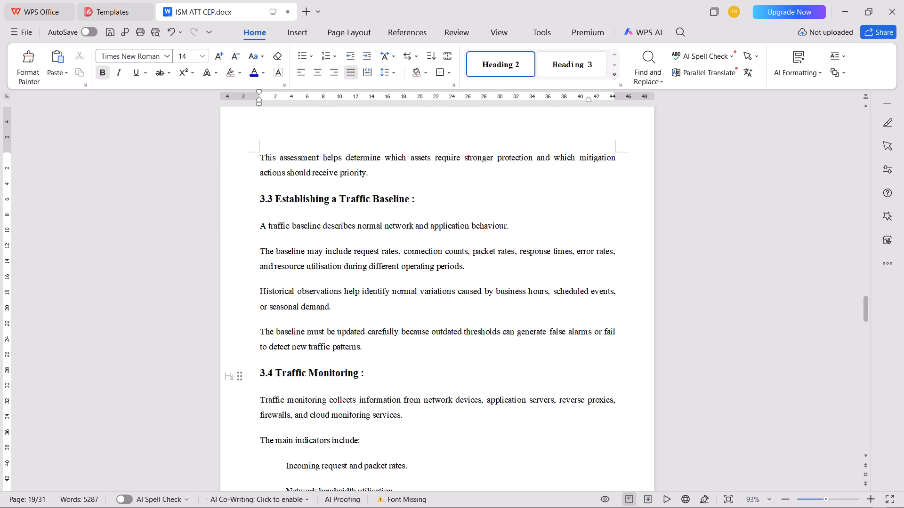
Turn the main indicator lines in section 3.4 into an indented a., b., c. list with bold letters.
{"action": "scroll", "coordinate": [401, 374], "scroll_direction": "down", "scroll_amount": 6}
{"action": "scroll", "coordinate": [463, 434], "scroll_direction": "down", "scroll_amount": 4}
{"action": "scroll", "coordinate": [460, 421], "scroll_direction": "up", "scroll_amount": 4}
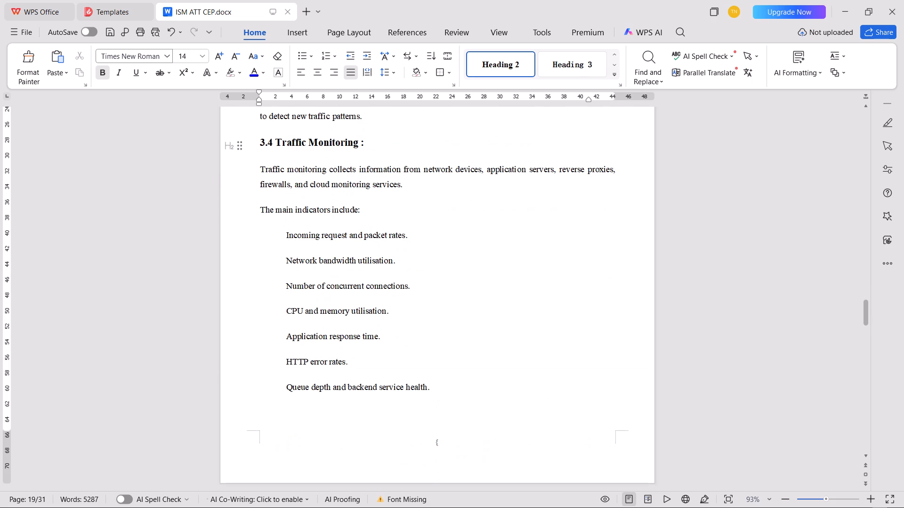
{"action": "left_click_drag", "start_coordinate": [435, 385], "coordinate": [263, 246]}
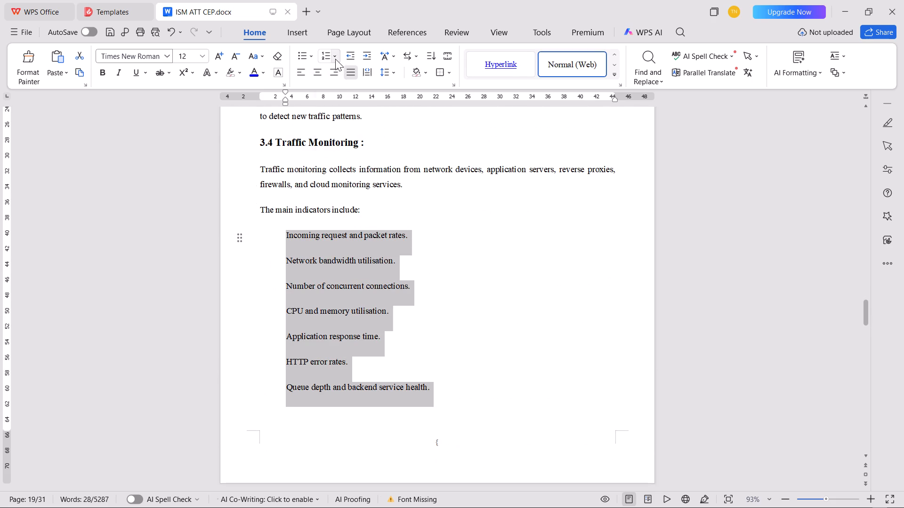
{"action": "left_click", "coordinate": [335, 59]}
{"action": "left_click", "coordinate": [423, 140]}
{"action": "key", "text": "Tab"}
{"action": "left_click", "coordinate": [280, 238]}
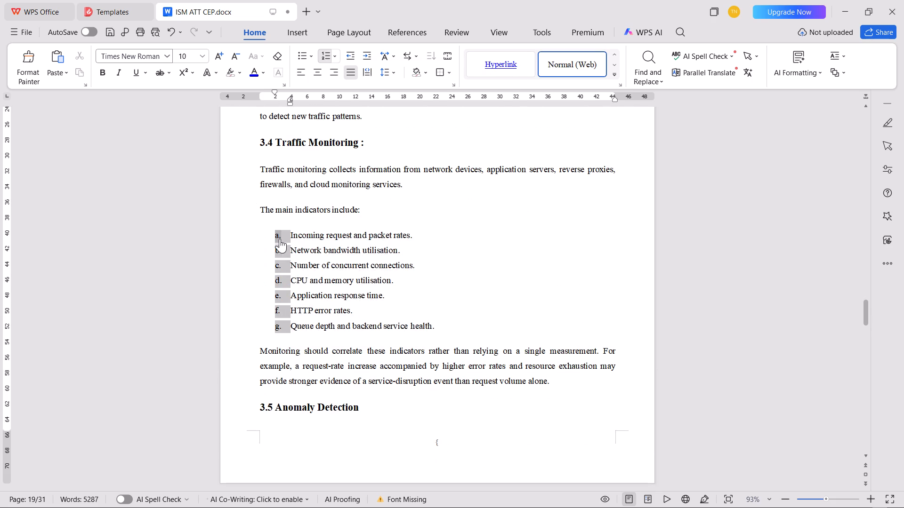
{"action": "key", "text": "ctrl+b"}
Add an empty line after section 3.4's last paragraph to push the 3.5 Anomaly Detection heading onto the next page, and save.
{"action": "left_click", "coordinate": [555, 389]}
{"action": "key", "text": "Return"}
{"action": "key", "text": "ctrl+s"}
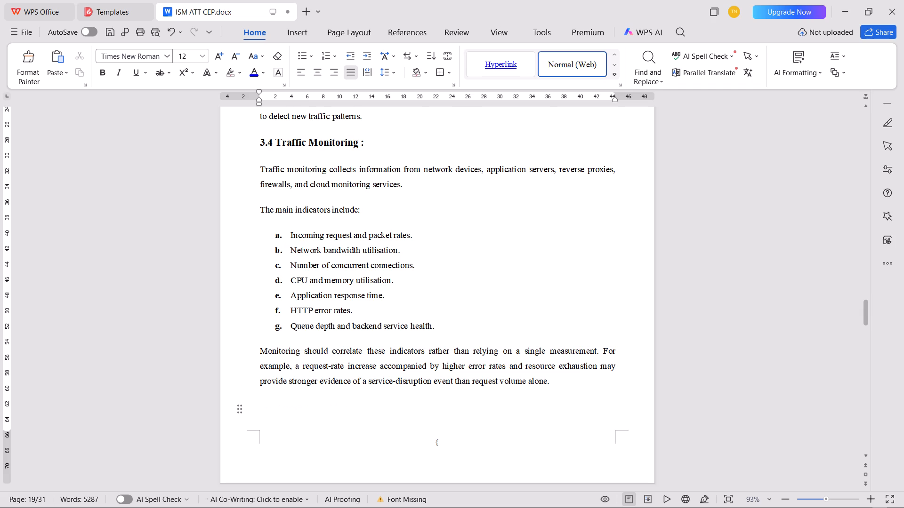
Add a space and colon after the 3.5 Anomaly Detection heading and save the document.
{"action": "scroll", "coordinate": [555, 389], "scroll_direction": "down", "scroll_amount": 6}
{"action": "left_click", "coordinate": [413, 333]}
{"action": "scroll", "coordinate": [413, 331], "scroll_direction": "up", "scroll_amount": 16}
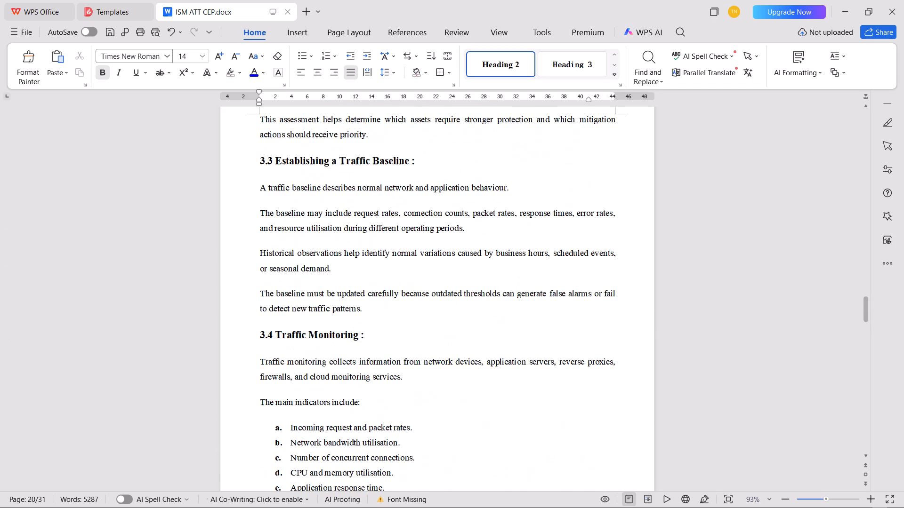
{"action": "scroll", "coordinate": [413, 330], "scroll_direction": "down", "scroll_amount": 19}
{"action": "key", "text": "space"}
{"action": "type", "text": ":"}
{"action": "key", "text": "ctrl+s"}
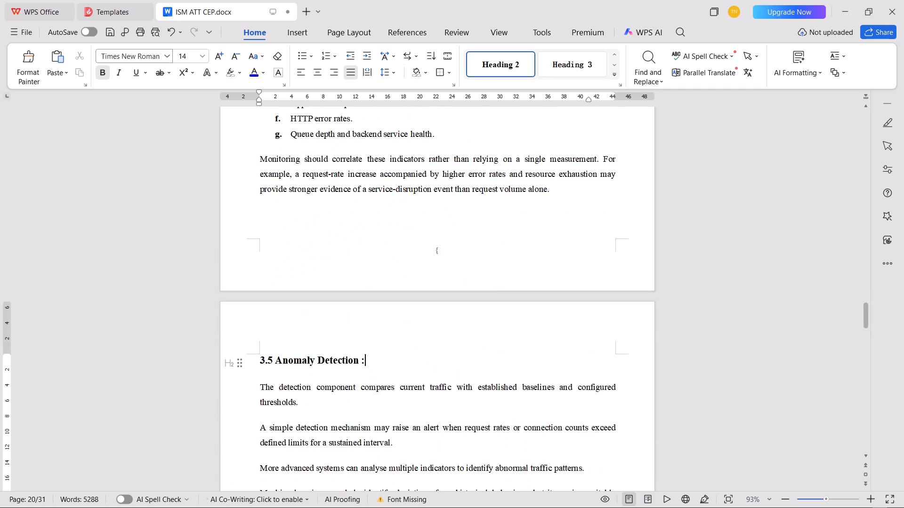
Add a space and colon after the 3.6 Attack Classification heading and save the document.
{"action": "scroll", "coordinate": [613, 322], "scroll_direction": "down", "scroll_amount": 5}
{"action": "left_click", "coordinate": [396, 360]}
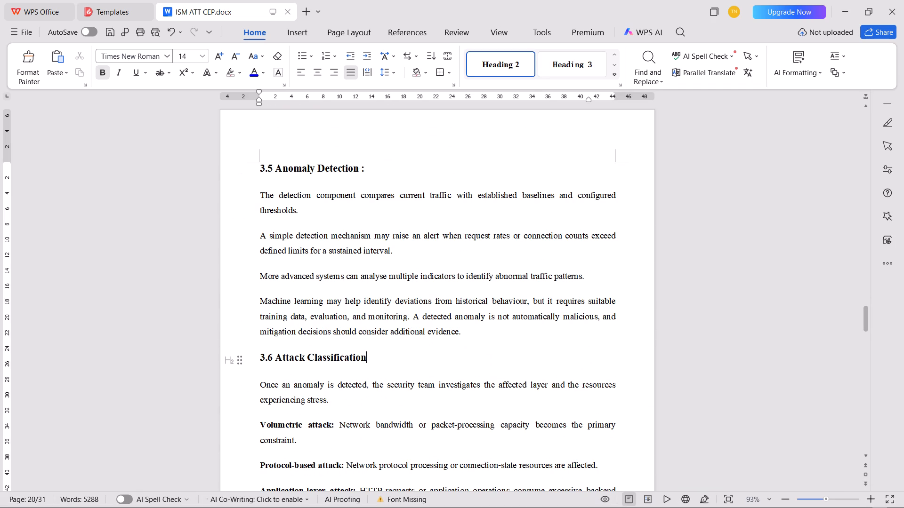
{"action": "key", "text": "space"}
{"action": "type", "text": ":"}
{"action": "key", "text": "ctrl+s"}
Turn the three attack type paragraphs in section 3.6 into an indented a., b., c. list with bold letters.
{"action": "scroll", "coordinate": [385, 354], "scroll_direction": "down", "scroll_amount": 4}
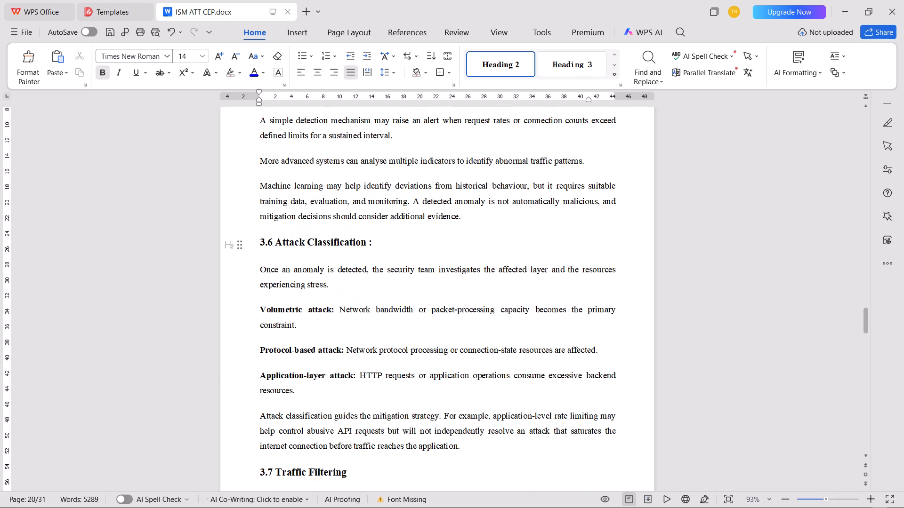
{"action": "scroll", "coordinate": [402, 405], "scroll_direction": "down", "scroll_amount": 1}
{"action": "left_click_drag", "start_coordinate": [310, 352], "coordinate": [224, 273]}
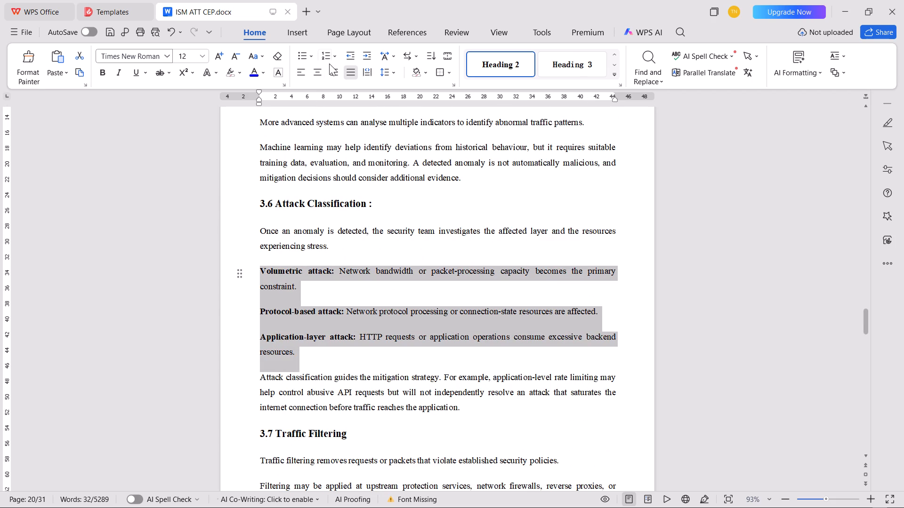
{"action": "left_click", "coordinate": [334, 58]}
{"action": "left_click", "coordinate": [436, 148]}
{"action": "key", "text": "Tab"}
{"action": "left_click", "coordinate": [279, 275]}
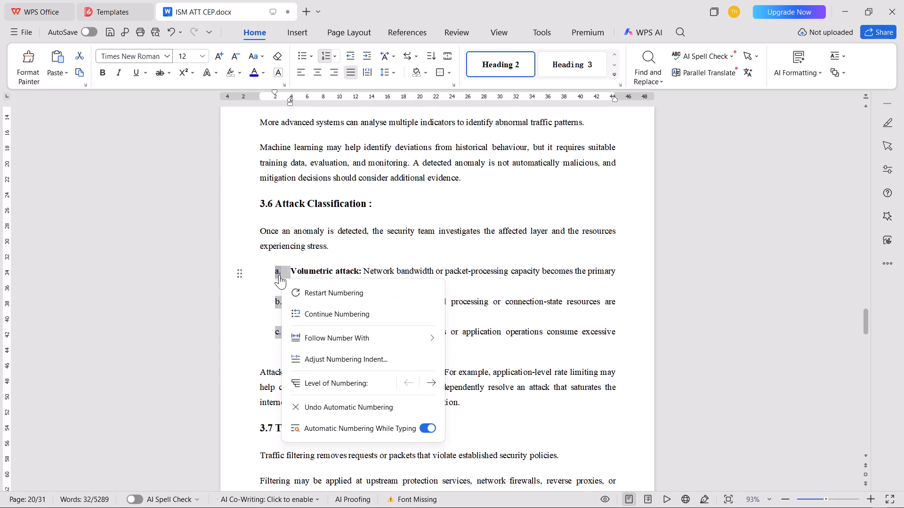
{"action": "key", "text": "ctrl+b"}
Add a space and colon after the 3.7 Traffic Filtering and 3.8 Rate Limiting and Request Control headings, saving after each.
{"action": "left_click", "coordinate": [369, 436]}
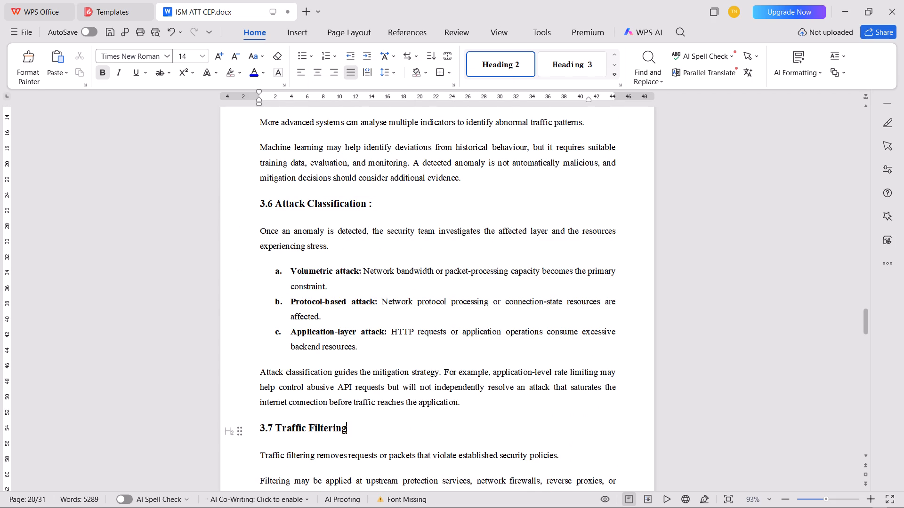
{"action": "key", "text": "space"}
{"action": "type", "text": ":"}
{"action": "key", "text": "ctrl+s"}
{"action": "scroll", "coordinate": [226, 467], "scroll_direction": "down", "scroll_amount": 4}
{"action": "scroll", "coordinate": [278, 385], "scroll_direction": "down", "scroll_amount": 7}
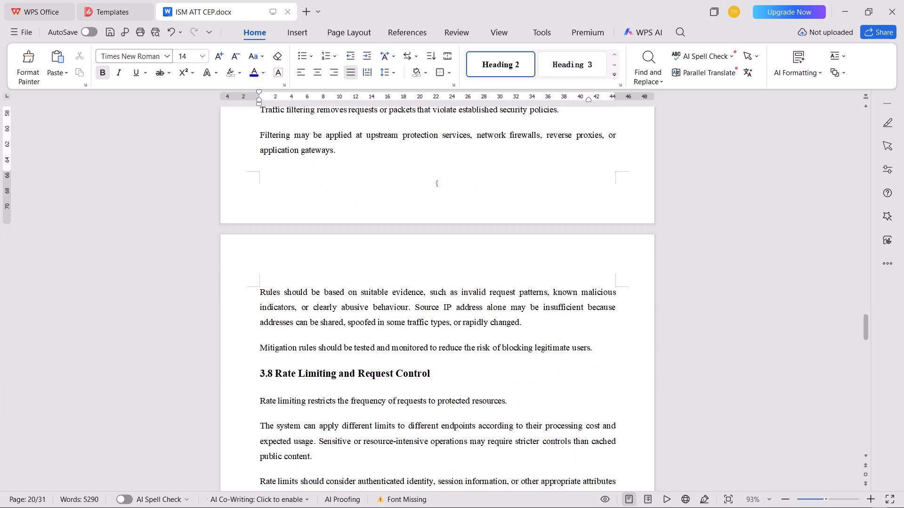
{"action": "left_click", "coordinate": [485, 378]}
{"action": "key", "text": "space"}
{"action": "type", "text": ":"}
{"action": "key", "text": "ctrl+s"}
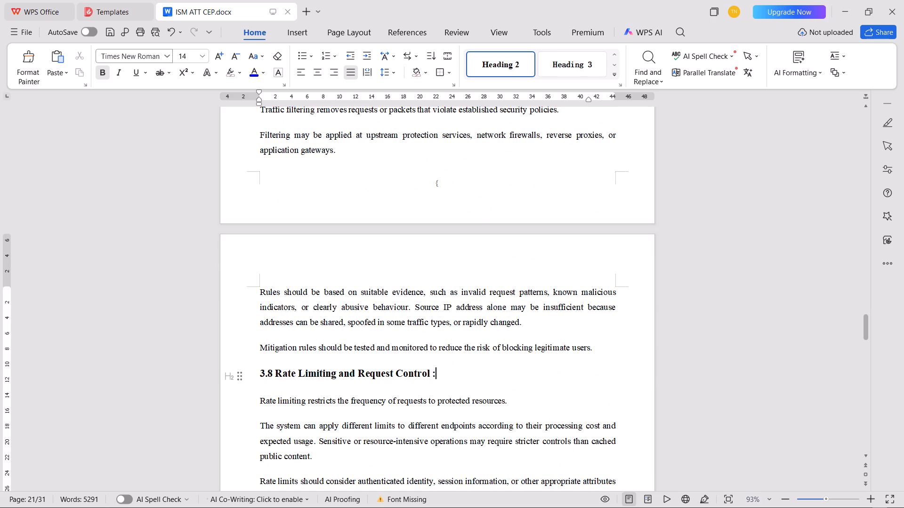
Add a space and colon after the 3.9 CDN and Upstream Protection and 3.10 Incident Response headings, saving after each.
{"action": "scroll", "coordinate": [486, 378], "scroll_direction": "down", "scroll_amount": 6}
{"action": "left_click", "coordinate": [421, 385]}
{"action": "key", "text": "space"}
{"action": "type", "text": ":"}
{"action": "key", "text": "ctrl+s"}
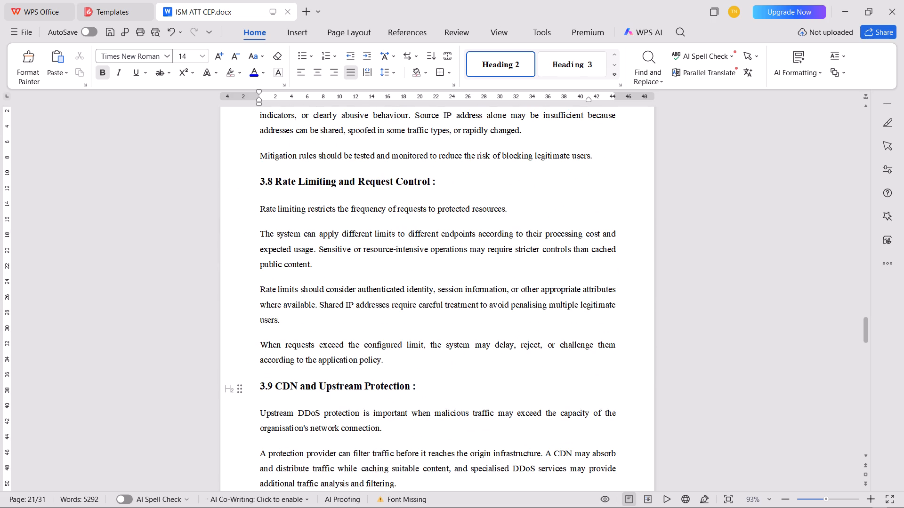
{"action": "scroll", "coordinate": [426, 377], "scroll_direction": "down", "scroll_amount": 5}
{"action": "left_click", "coordinate": [404, 401]}
{"action": "key", "text": "space"}
{"action": "type", "text": ":"}
{"action": "key", "text": "ctrl+s"}
Turn the five incident response paragraphs, Detection to Review, in section 3.10 into an indented a. to e. list with bold letters.
{"action": "scroll", "coordinate": [355, 355], "scroll_direction": "down", "scroll_amount": 7}
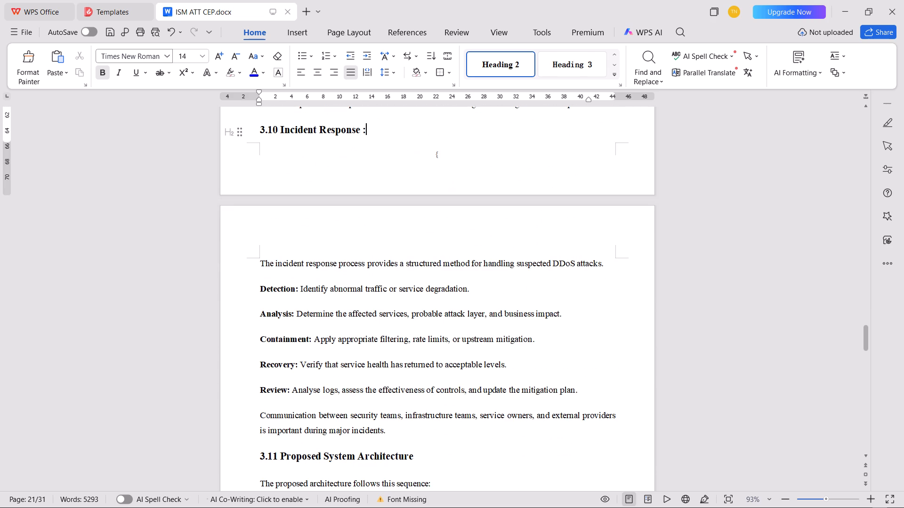
{"action": "left_click_drag", "start_coordinate": [581, 392], "coordinate": [239, 297]}
{"action": "left_click", "coordinate": [333, 61]}
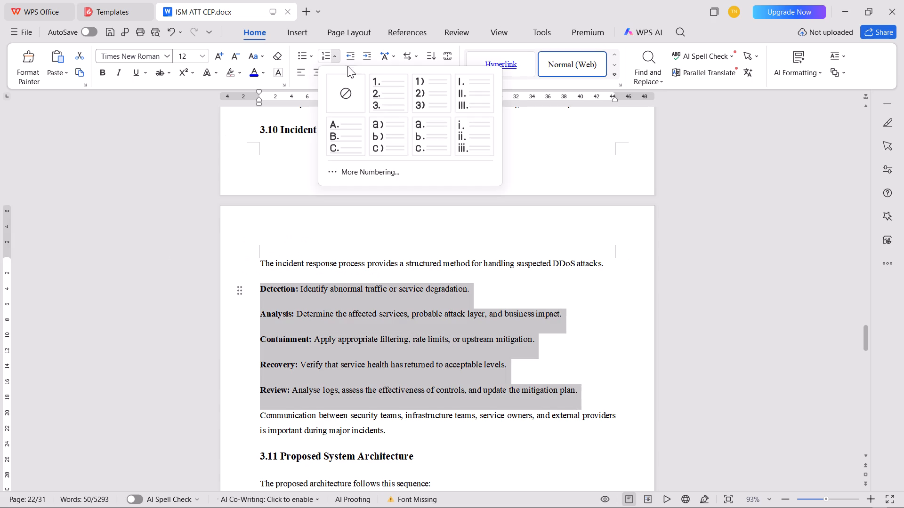
{"action": "left_click", "coordinate": [417, 157]}
{"action": "key", "text": "Tab"}
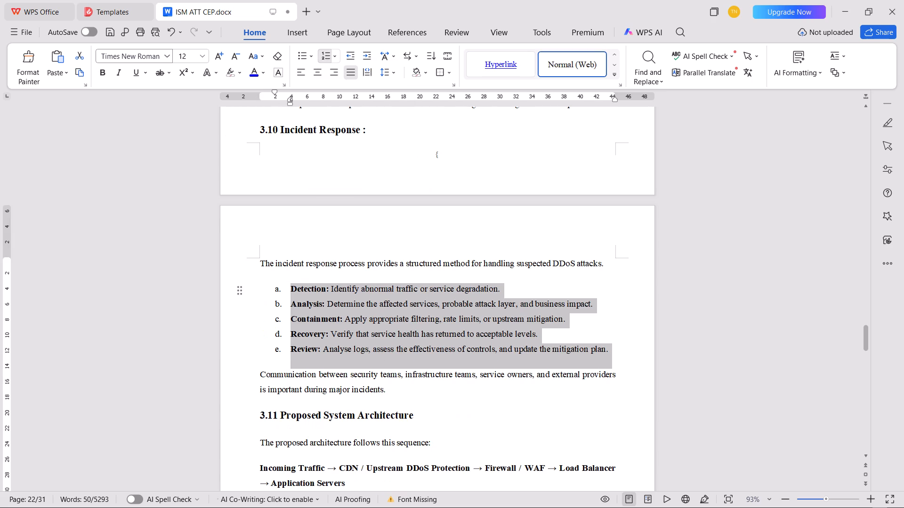
{"action": "left_click", "coordinate": [278, 291]}
{"action": "key", "text": "ctrl+b"}
Insert a blank line before the 3.10 Incident Response heading to push it onto the next page, and save.
{"action": "scroll", "coordinate": [390, 190], "scroll_direction": "up", "scroll_amount": 4}
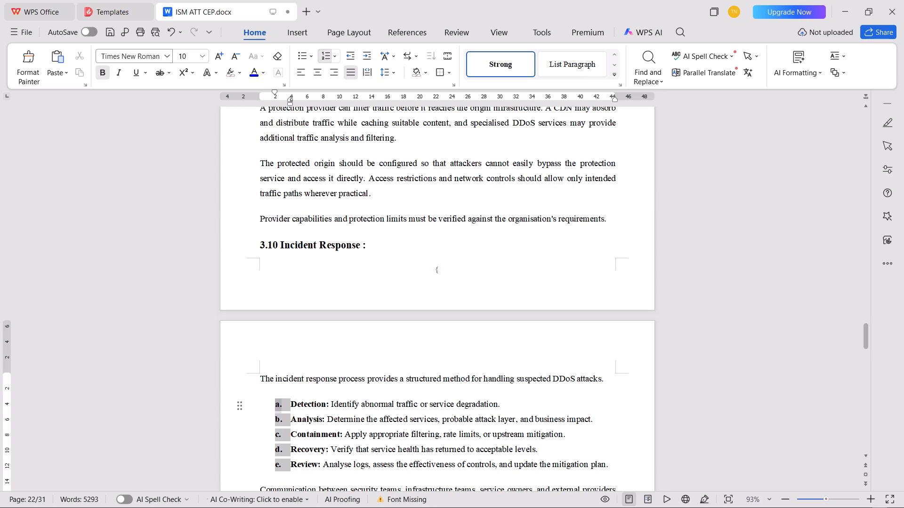
{"action": "left_click", "coordinate": [629, 222]}
{"action": "key", "text": "Return"}
{"action": "key", "text": "ctrl+s"}
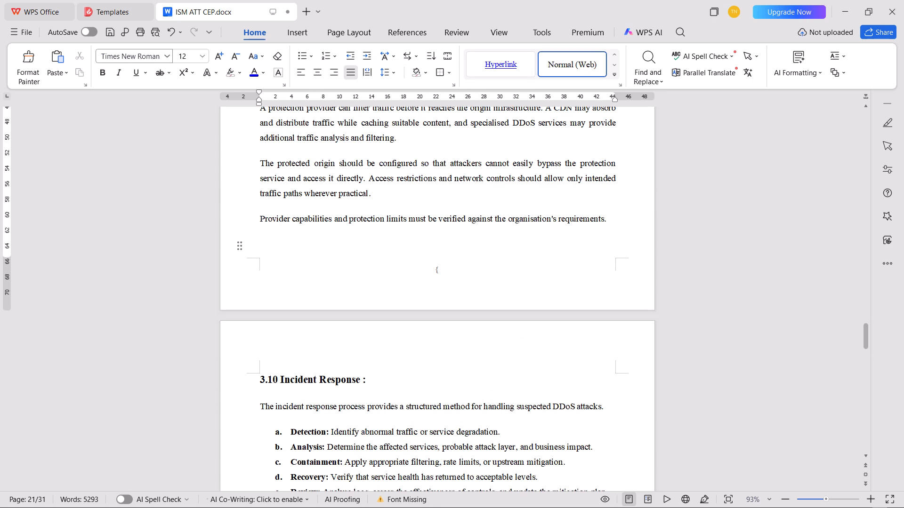
Add a space and colon after the 3.11 Proposed System Architecture heading.
{"action": "scroll", "coordinate": [732, 237], "scroll_direction": "down", "scroll_amount": 7}
{"action": "left_click", "coordinate": [434, 334]}
{"action": "key", "text": "space"}
{"action": "type", "text": ":"}
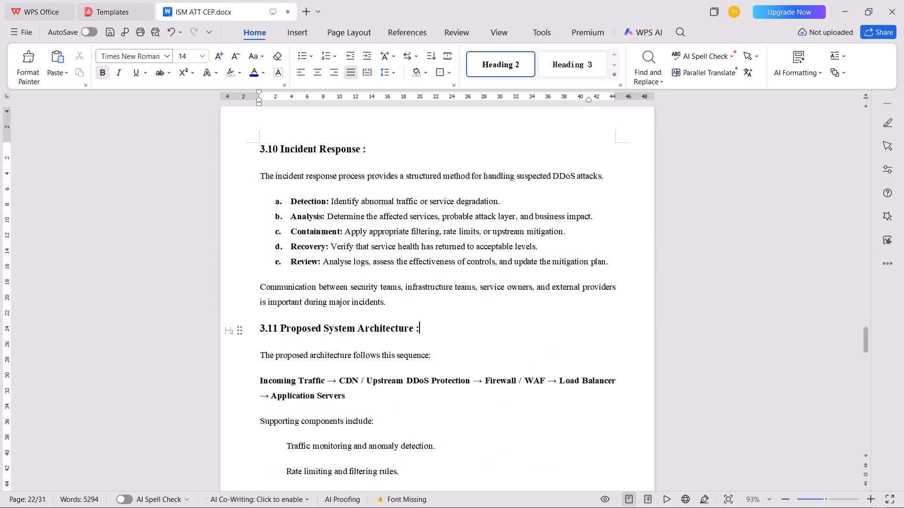
Turn the five supporting components in section 3.11 into an indented a. to e. list with bold letters.
{"action": "scroll", "coordinate": [423, 326], "scroll_direction": "down", "scroll_amount": 6}
{"action": "left_click_drag", "start_coordinate": [443, 352], "coordinate": [442, 354]}
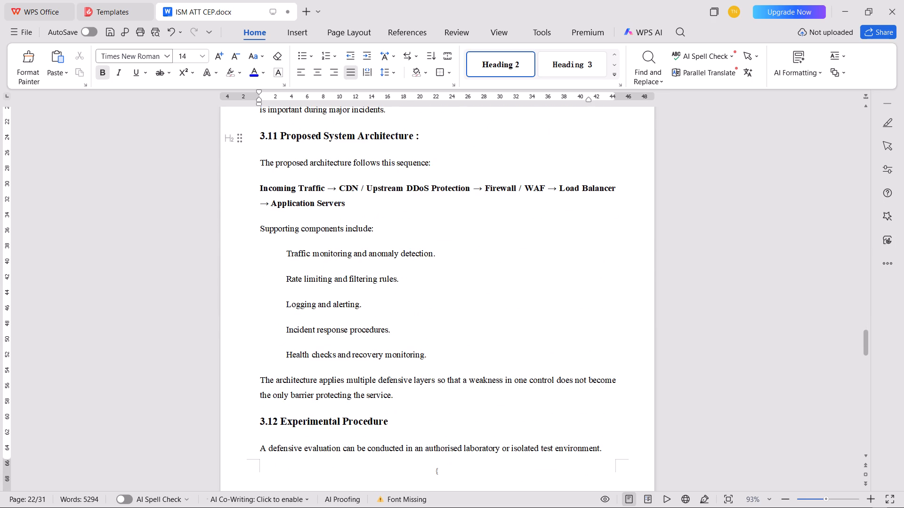
{"action": "left_click_drag", "start_coordinate": [442, 354], "coordinate": [278, 253]}
{"action": "left_click", "coordinate": [335, 60]}
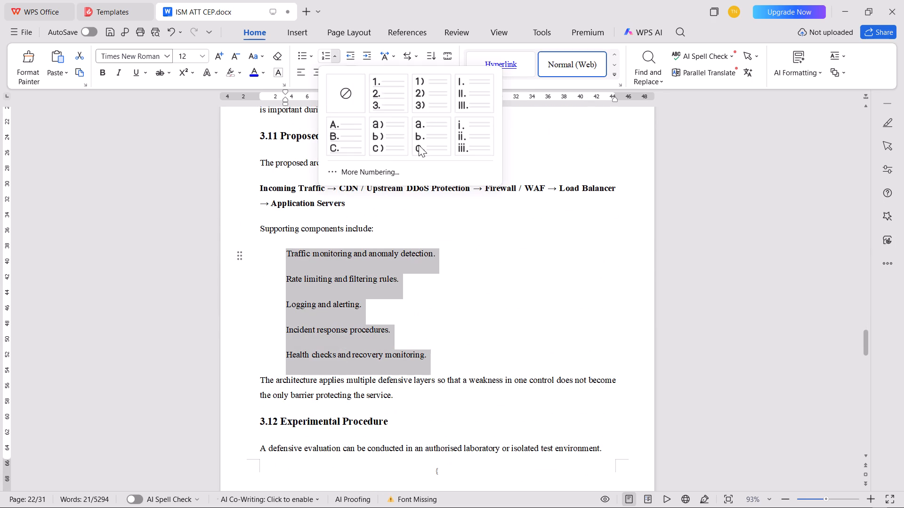
{"action": "left_click", "coordinate": [419, 145]}
{"action": "key", "text": "Tab"}
{"action": "left_click", "coordinate": [281, 257]}
{"action": "key", "text": "ctrl+b"}
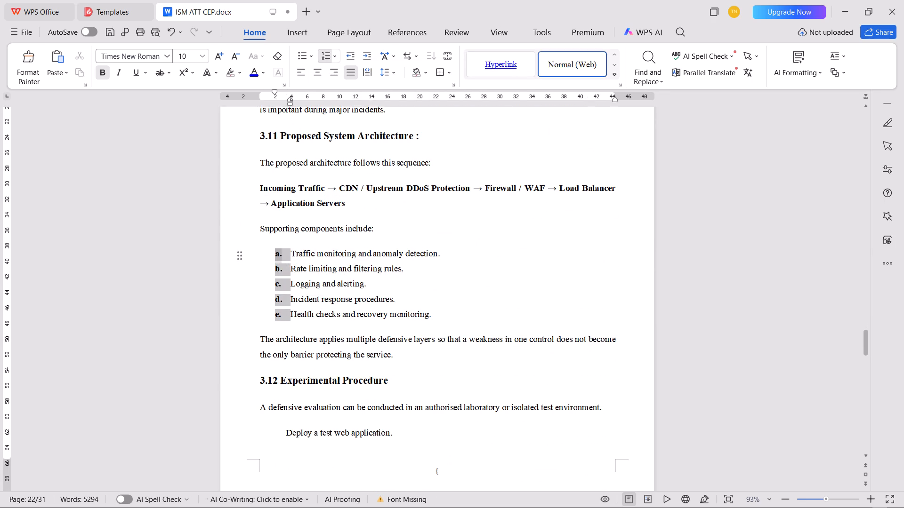
Add a space and colon after the 3.12 Experimental Procedure heading and save the document.
{"action": "left_click", "coordinate": [405, 381]}
{"action": "key", "text": "space"}
{"action": "type", "text": ":"}
{"action": "key", "text": "ctrl+s"}
Turn the procedure items in section 3.12, across the page break, into an indented a. to l. list with bold letters, and save.
{"action": "scroll", "coordinate": [406, 381], "scroll_direction": "down", "scroll_amount": 1}
{"action": "scroll", "coordinate": [406, 381], "scroll_direction": "up", "scroll_amount": 1}
{"action": "scroll", "coordinate": [408, 381], "scroll_direction": "down", "scroll_amount": 7}
{"action": "scroll", "coordinate": [485, 420], "scroll_direction": "down", "scroll_amount": 5}
{"action": "left_click_drag", "start_coordinate": [422, 454], "coordinate": [349, 438]}
{"action": "scroll", "coordinate": [349, 438], "scroll_direction": "up", "scroll_amount": 2}
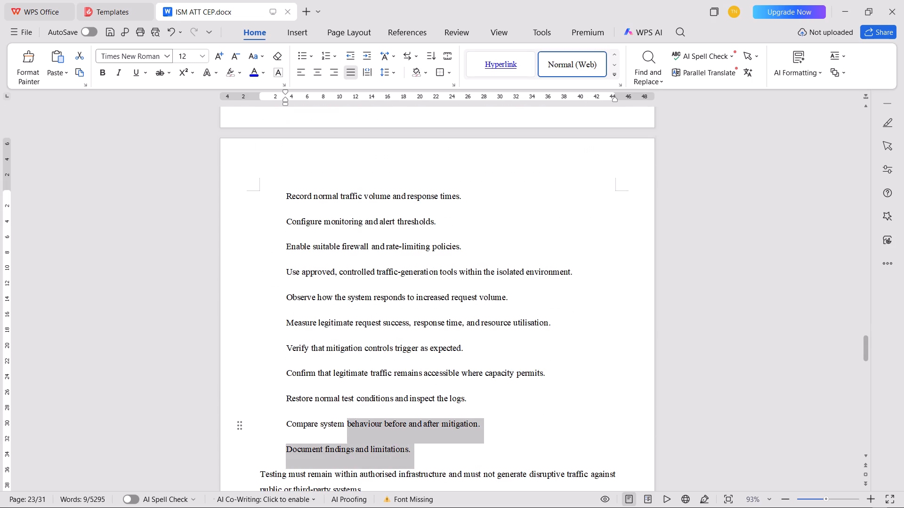
{"action": "scroll", "coordinate": [349, 438], "scroll_direction": "up", "scroll_amount": 4}
{"action": "left_click_drag", "start_coordinate": [349, 438], "coordinate": [274, 268]}
{"action": "left_click", "coordinate": [334, 57]}
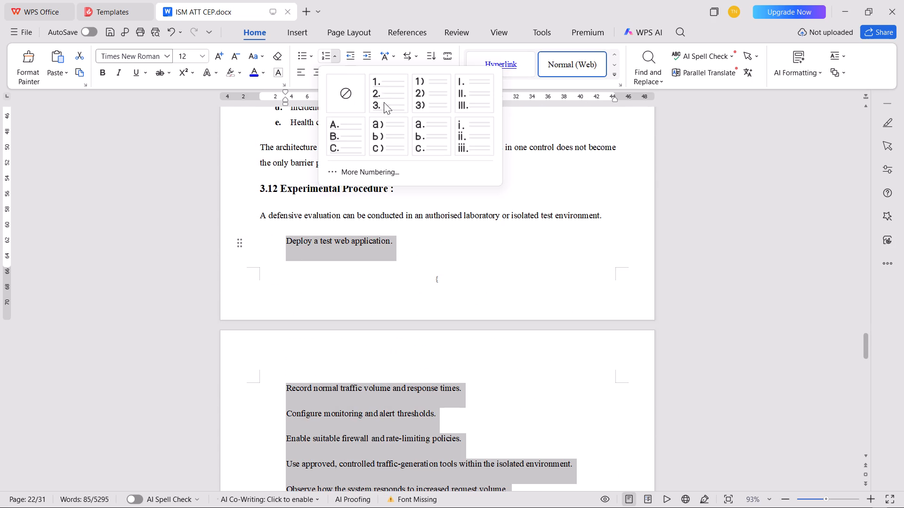
{"action": "left_click", "coordinate": [412, 135]}
{"action": "key", "text": "Tab"}
{"action": "left_click", "coordinate": [281, 239]}
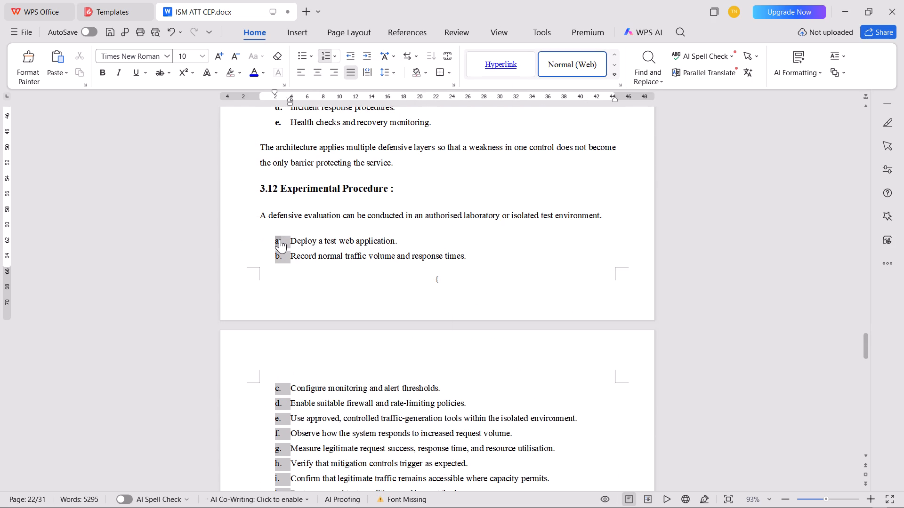
{"action": "key", "text": "ctrl+b"}
{"action": "scroll", "coordinate": [422, 262], "scroll_direction": "down", "scroll_amount": 7}
{"action": "scroll", "coordinate": [398, 310], "scroll_direction": "down", "scroll_amount": 5}
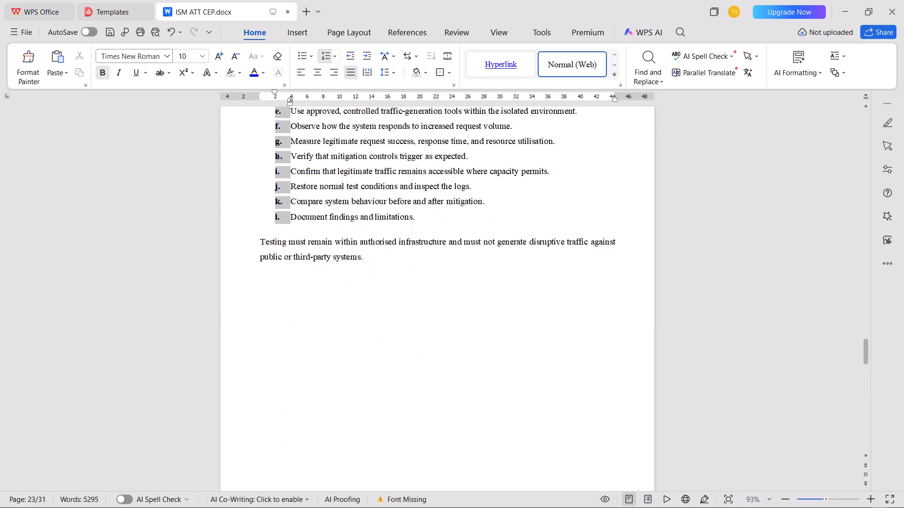
{"action": "scroll", "coordinate": [398, 310], "scroll_direction": "down", "scroll_amount": 2}
{"action": "key", "text": "ctrl+s"}
Centre the CHAPTER 4 and RESULTS AND DISCUSSIONS title lines.
{"action": "scroll", "coordinate": [397, 309], "scroll_direction": "down", "scroll_amount": 13}
{"action": "left_click_drag", "start_coordinate": [242, 341], "coordinate": [242, 326]}
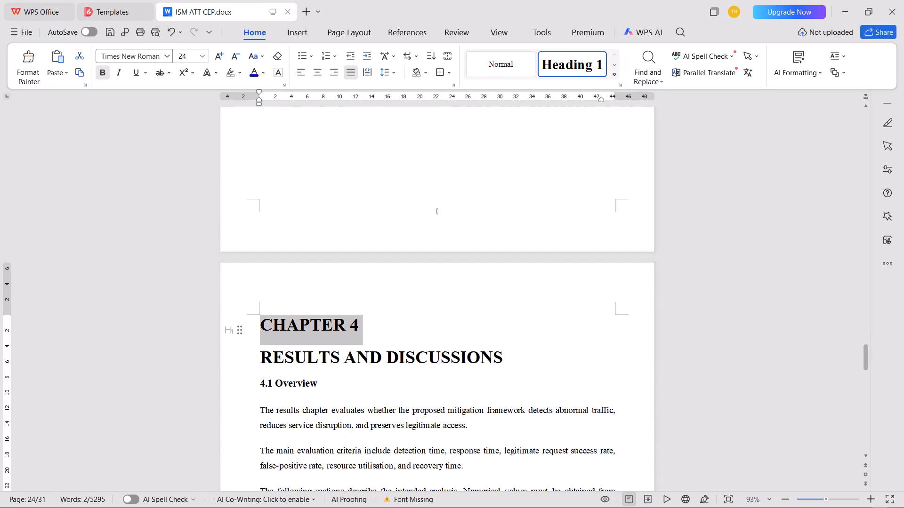
{"action": "left_click_drag", "start_coordinate": [242, 326], "coordinate": [242, 317]}
{"action": "left_click_drag", "start_coordinate": [249, 350], "coordinate": [249, 320]}
{"action": "key", "text": "ctrl+e"}
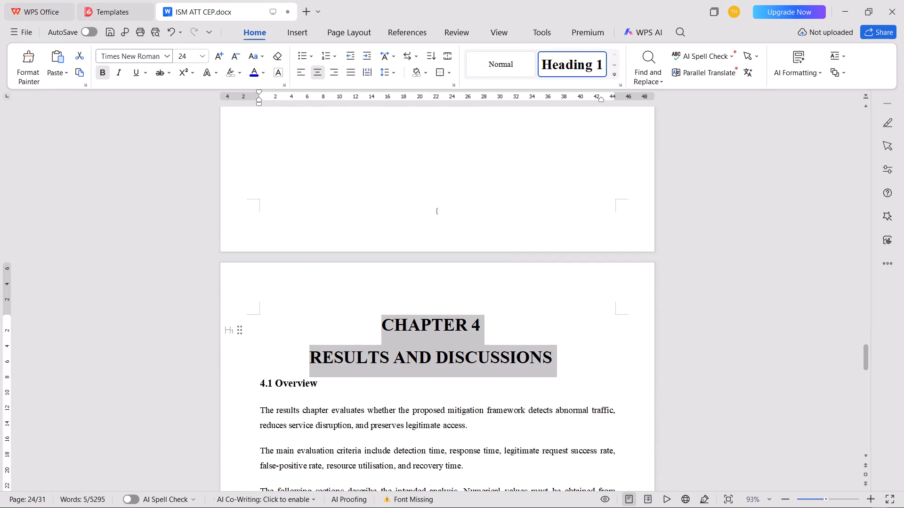
Add a space and colon after the 4.1 Overview and 4.2 Traffic Monitoring Results headings, saving after the first.
{"action": "left_click", "coordinate": [355, 383]}
{"action": "key", "text": "space"}
{"action": "type", "text": ":"}
{"action": "key", "text": "ctrl+s"}
{"action": "scroll", "coordinate": [355, 383], "scroll_direction": "down", "scroll_amount": 7}
{"action": "left_click", "coordinate": [413, 385]}
{"action": "key", "text": "space"}
{"action": "type", "text": ":"}
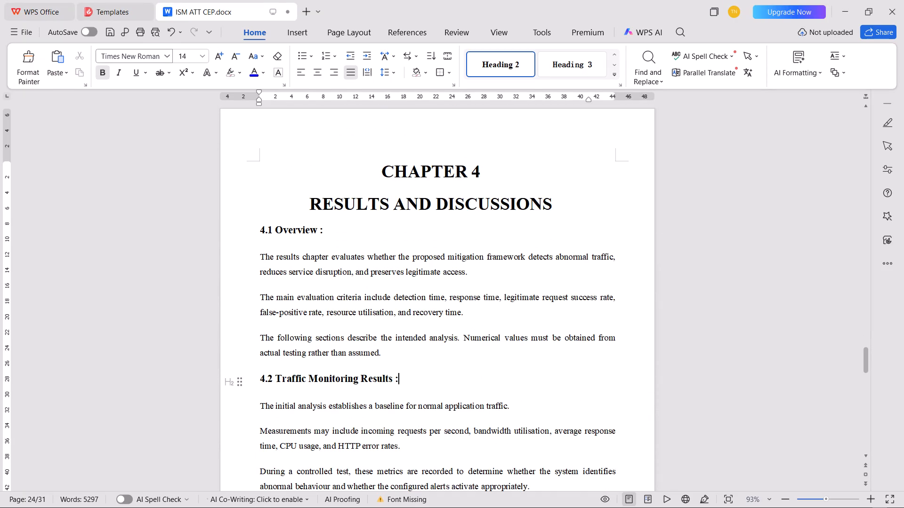
Add a space and colon after the 4.3 Detection Performance heading.
{"action": "scroll", "coordinate": [413, 384], "scroll_direction": "down", "scroll_amount": 6}
{"action": "left_click", "coordinate": [403, 333]}
{"action": "key", "text": "space"}
{"action": "type", "text": ":"}
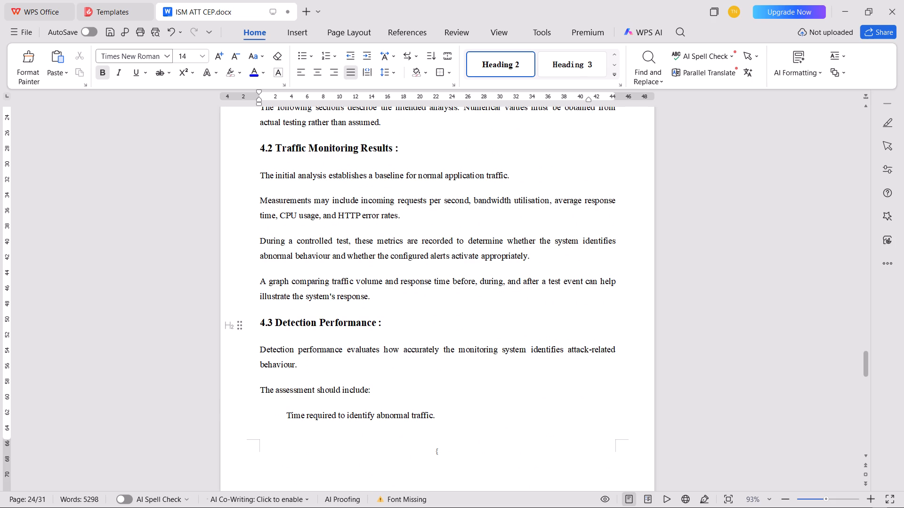
Turn the four assessment items in section 4.3 into an indented a. to d. list with bold letters.
{"action": "scroll", "coordinate": [403, 333], "scroll_direction": "down", "scroll_amount": 6}
{"action": "left_click_drag", "start_coordinate": [545, 381], "coordinate": [288, 222]}
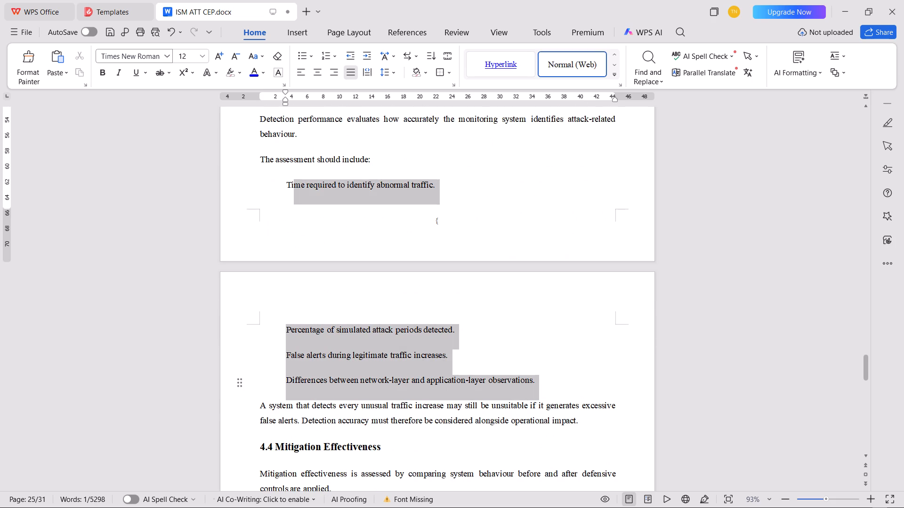
{"action": "left_click_drag", "start_coordinate": [288, 222], "coordinate": [274, 198]}
{"action": "left_click", "coordinate": [333, 61]}
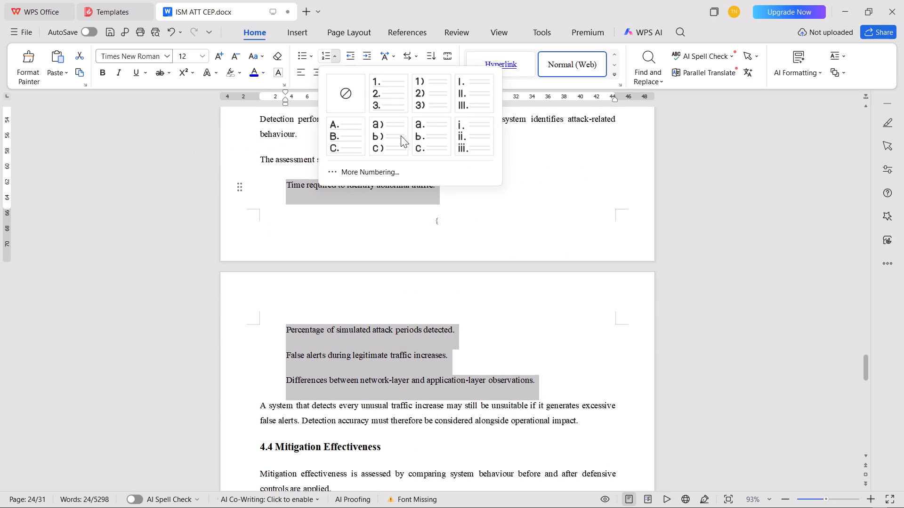
{"action": "left_click", "coordinate": [421, 139]}
{"action": "key", "text": "Tab"}
{"action": "left_click", "coordinate": [277, 183]}
{"action": "key", "text": "ctrl+b"}
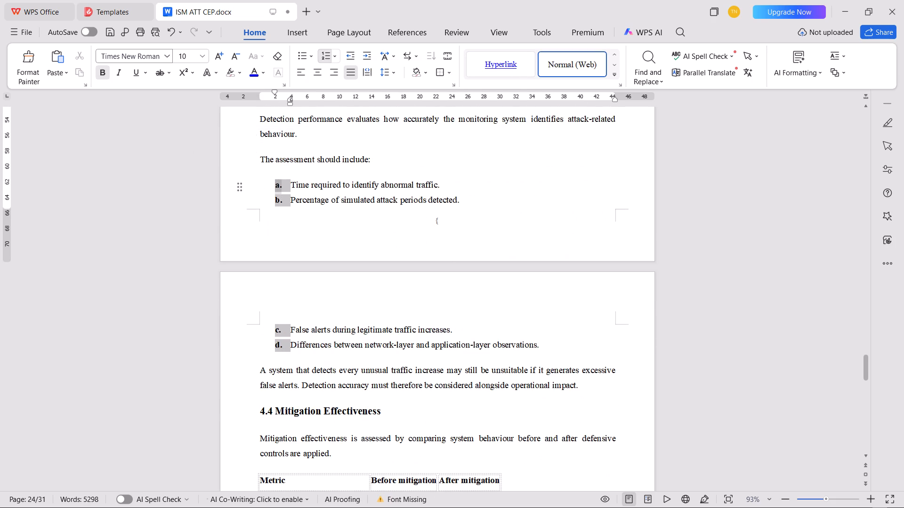
Add a space and colon after the 4.4 Mitigation Effectiveness heading and save the document.
{"action": "scroll", "coordinate": [401, 265], "scroll_direction": "down", "scroll_amount": 1}
{"action": "left_click", "coordinate": [420, 374]}
{"action": "key", "text": "space"}
{"action": "type", "text": ":"}
{"action": "key", "text": "ctrl+s"}
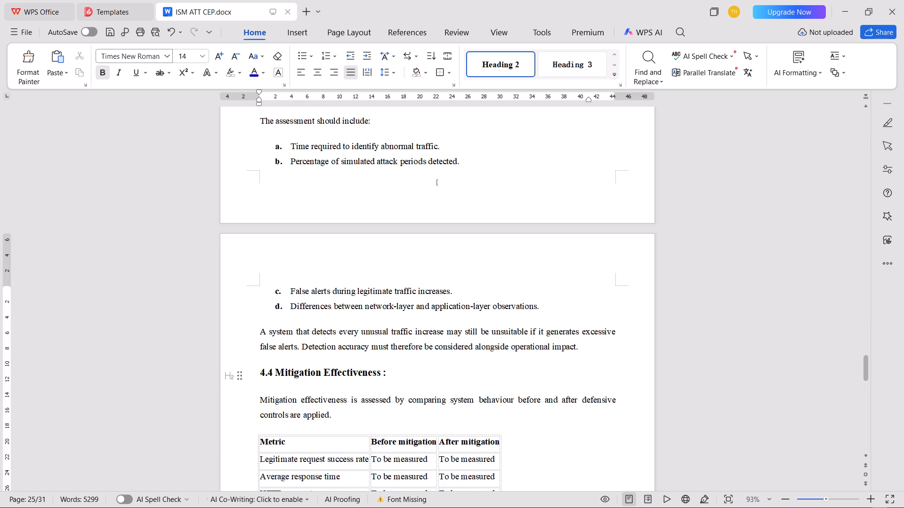
AutoFit the section 4.4 metrics table to the window, apply the dark-header grid table style, and save.
{"action": "scroll", "coordinate": [412, 370], "scroll_direction": "down", "scroll_amount": 4}
{"action": "left_click", "coordinate": [248, 270]}
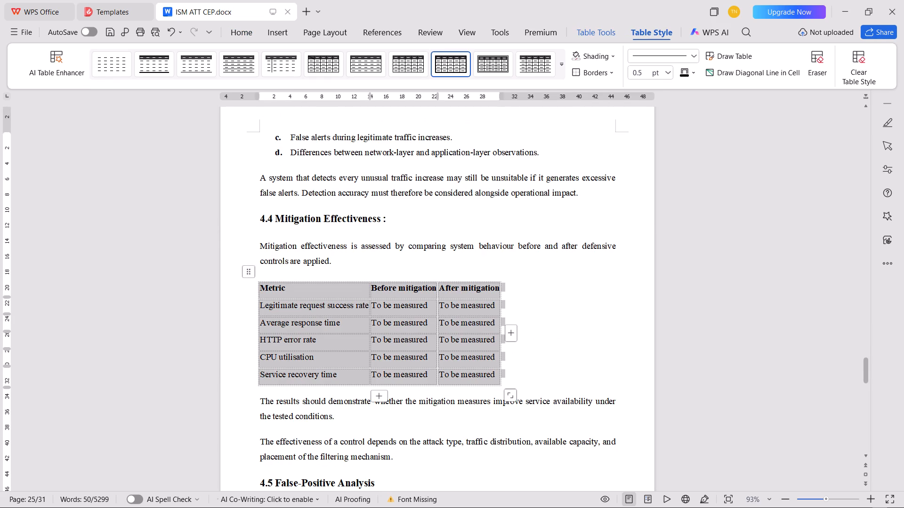
{"action": "left_click", "coordinate": [592, 31]}
{"action": "left_click", "coordinate": [355, 73]}
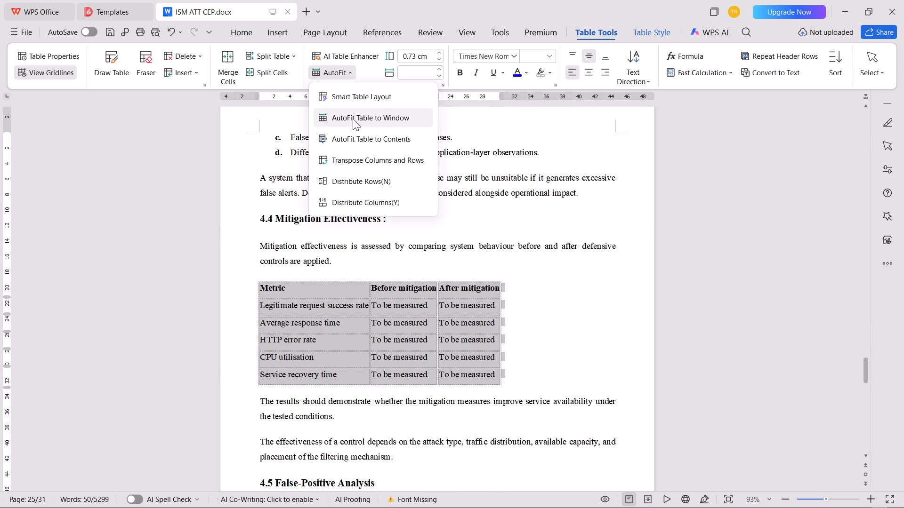
{"action": "left_click", "coordinate": [353, 119]}
{"action": "left_click", "coordinate": [646, 36]}
{"action": "left_click", "coordinate": [436, 70]}
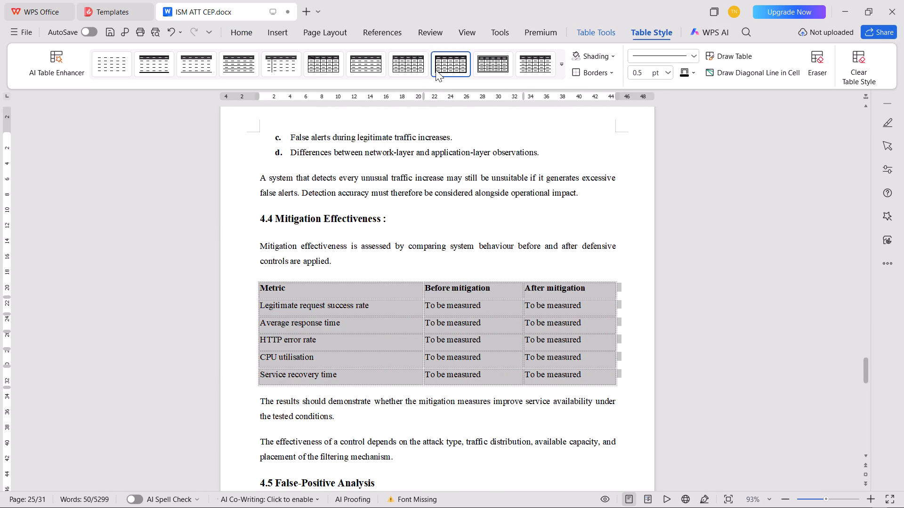
{"action": "key", "text": "ctrl+s"}
{"action": "left_click", "coordinate": [692, 378]}
Add a space and colon after the 4.5 False-Positive Analysis and 4.6 Performance and Scalability headings, saving after each.
{"action": "scroll", "coordinate": [495, 362], "scroll_direction": "down", "scroll_amount": 2}
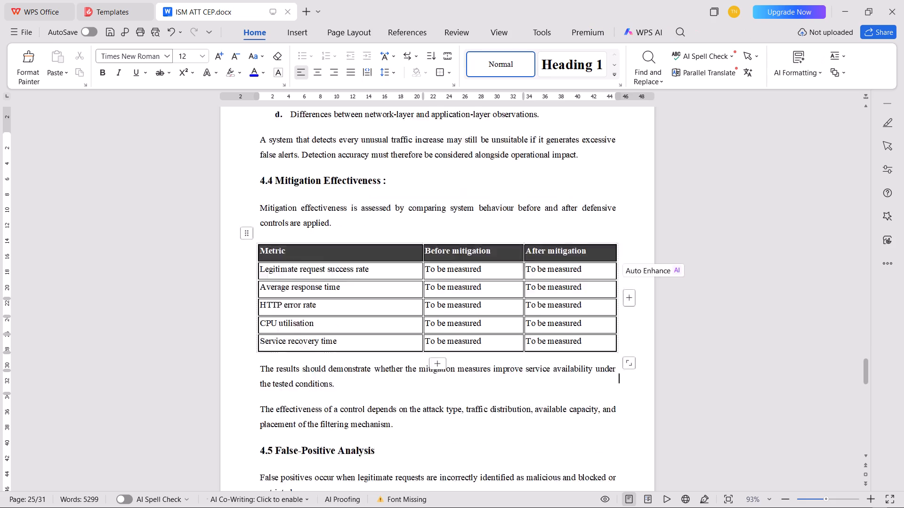
{"action": "scroll", "coordinate": [469, 368], "scroll_direction": "down", "scroll_amount": 3}
{"action": "left_click", "coordinate": [407, 328]}
{"action": "left_click", "coordinate": [400, 341]}
{"action": "key", "text": "space"}
{"action": "type", "text": ":"}
{"action": "key", "text": "ctrl+s"}
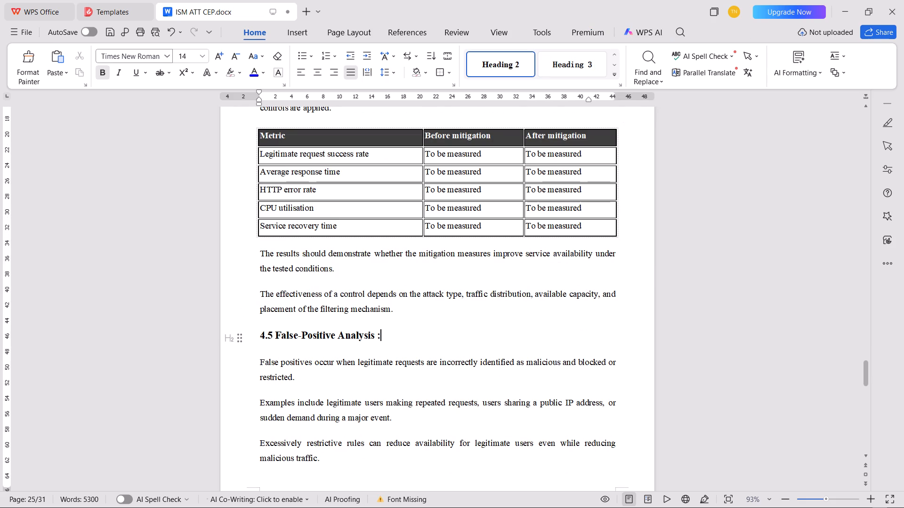
{"action": "scroll", "coordinate": [400, 341], "scroll_direction": "down", "scroll_amount": 10}
{"action": "left_click", "coordinate": [408, 308]}
{"action": "key", "text": "space"}
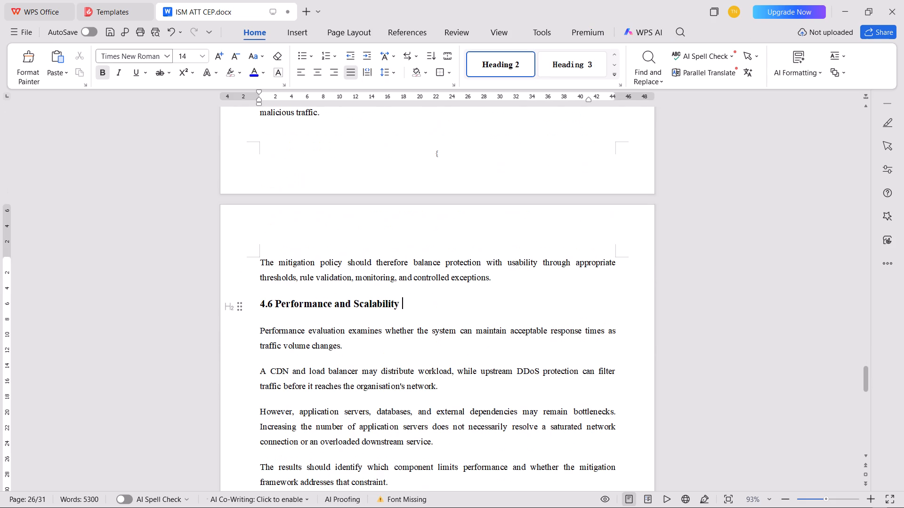
{"action": "type", "text": ":"}
{"action": "key", "text": "ctrl+s"}
Add a space and colon after the 4.7 Recovery and Availability and 4.8 Comparison of Mitigation Techniques headings, saving after each.
{"action": "scroll", "coordinate": [415, 305], "scroll_direction": "down", "scroll_amount": 6}
{"action": "left_click", "coordinate": [418, 283]}
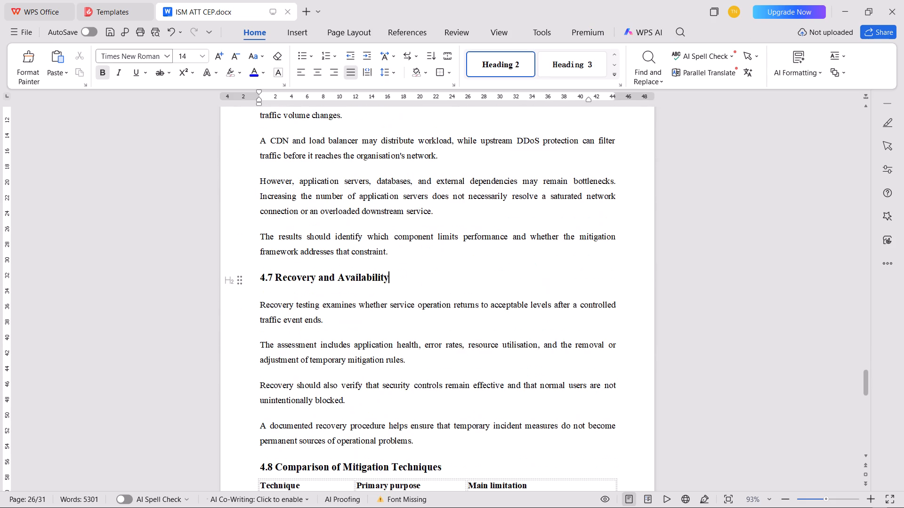
{"action": "key", "text": "space"}
{"action": "type", "text": ":"}
{"action": "key", "text": "ctrl+s"}
{"action": "scroll", "coordinate": [418, 283], "scroll_direction": "down", "scroll_amount": 6}
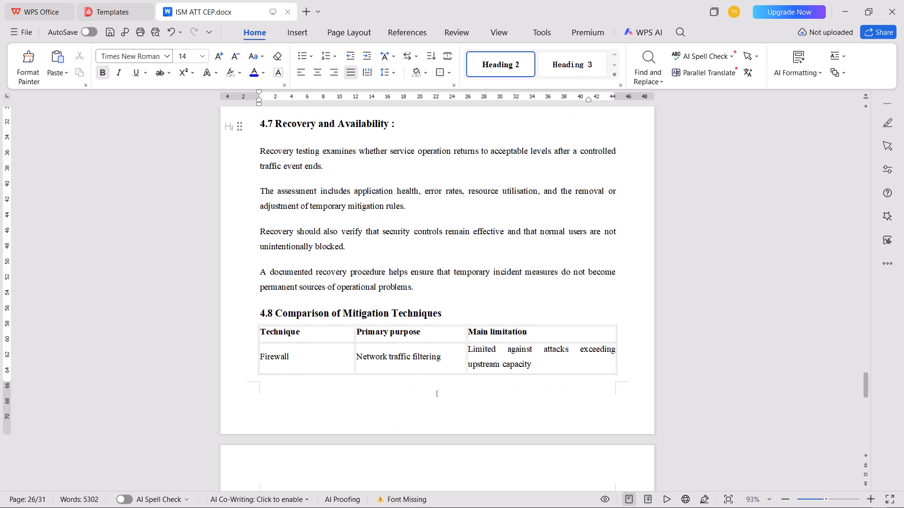
{"action": "left_click", "coordinate": [474, 310]}
{"action": "key", "text": "space"}
{"action": "type", "text": ":"}
{"action": "key", "text": "ctrl+s"}
Apply the dark-header grid style to the section 4.8 techniques table and AutoFit it to the window.
{"action": "left_click", "coordinate": [251, 314]}
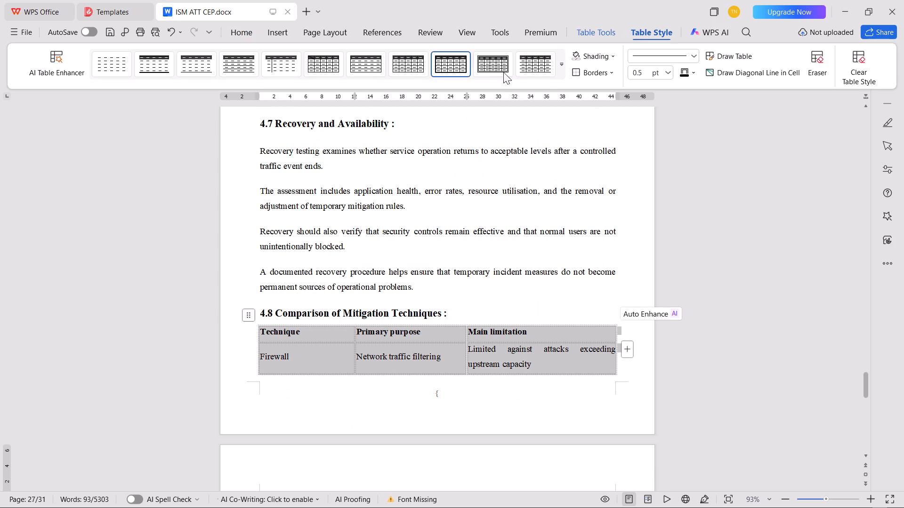
{"action": "left_click", "coordinate": [456, 67]}
{"action": "left_click", "coordinate": [598, 33]}
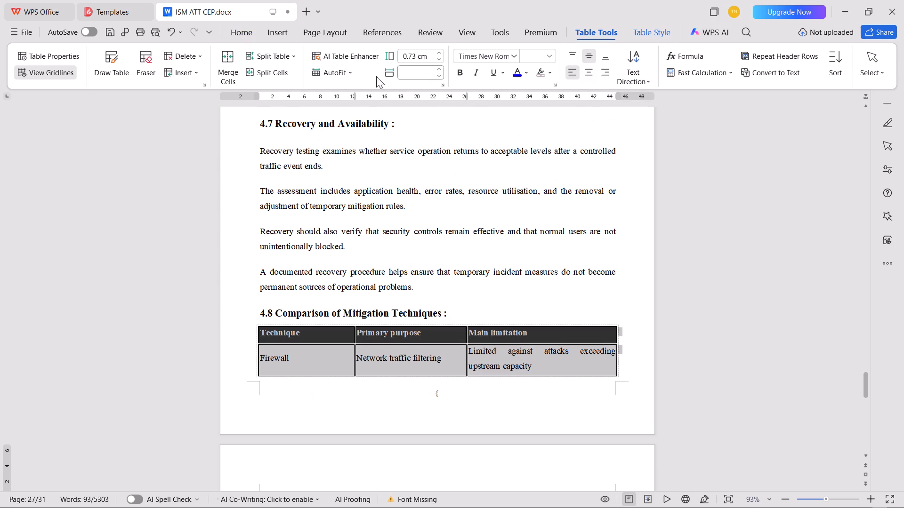
{"action": "left_click", "coordinate": [343, 75]}
{"action": "left_click", "coordinate": [362, 115]}
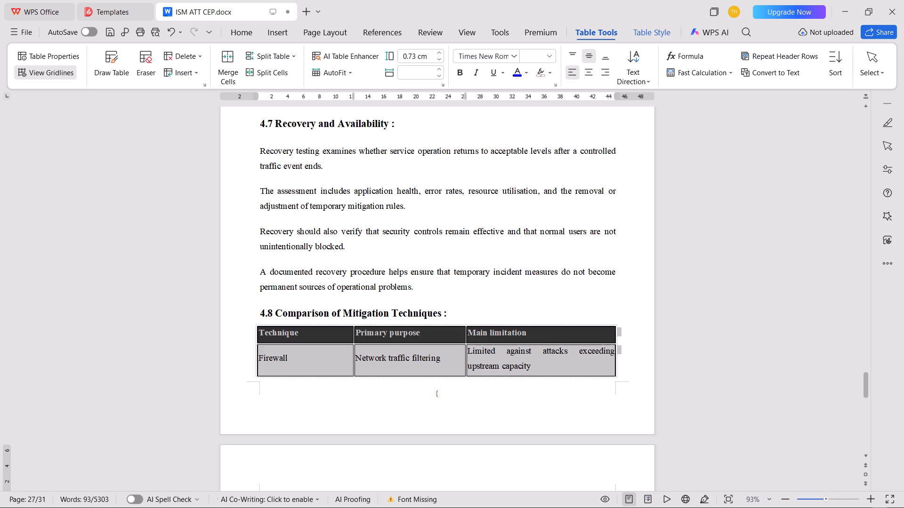
{"action": "left_click", "coordinate": [362, 256]}
Add a space and colon after the 4.9 Limitations heading and save.
{"action": "scroll", "coordinate": [410, 289], "scroll_direction": "down", "scroll_amount": 11}
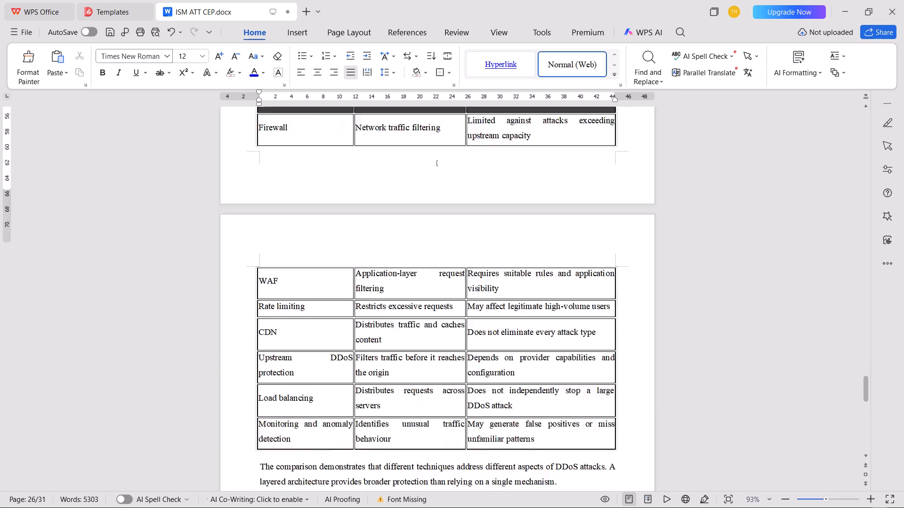
{"action": "scroll", "coordinate": [411, 286], "scroll_direction": "down", "scroll_amount": 7}
{"action": "left_click", "coordinate": [358, 291]}
{"action": "key", "text": "Up"}
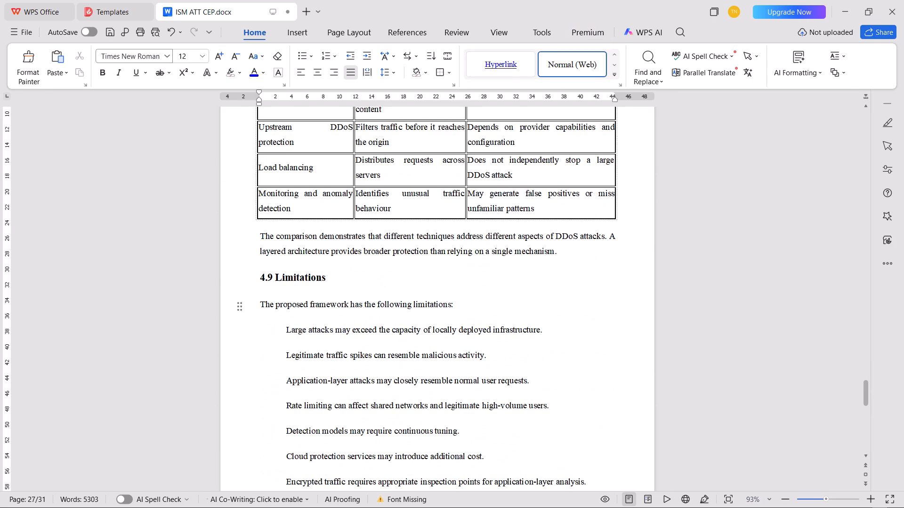
{"action": "key", "text": "space"}
{"action": "type", "text": ":"}
{"action": "key", "text": "ctrl+s"}
Format the eight limitations under 4.9 as an indented a., b., c. lettered list with bold letters.
{"action": "scroll", "coordinate": [399, 286], "scroll_direction": "down", "scroll_amount": 7}
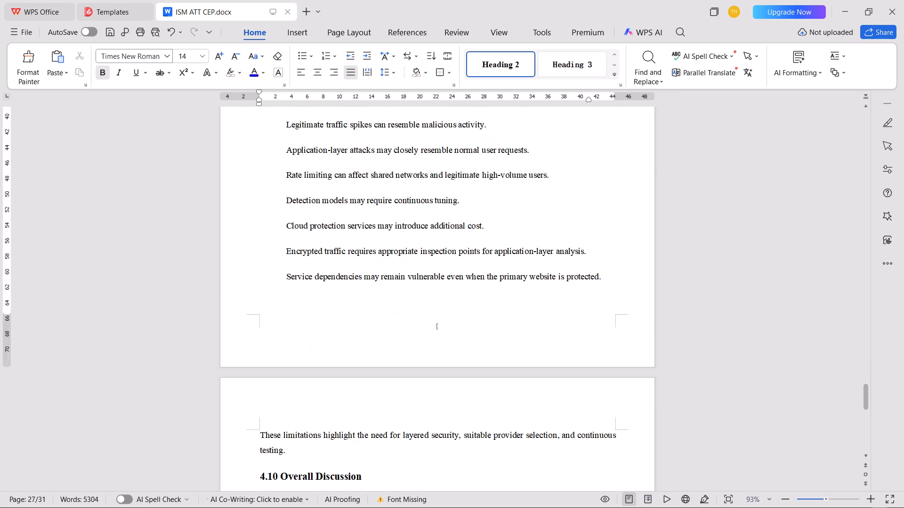
{"action": "left_click_drag", "start_coordinate": [620, 280], "coordinate": [278, 220]}
{"action": "scroll", "coordinate": [421, 233], "scroll_direction": "up", "scroll_amount": 3}
{"action": "scroll", "coordinate": [278, 220], "scroll_direction": "up", "scroll_amount": 1}
{"action": "left_click", "coordinate": [337, 56]}
{"action": "left_click", "coordinate": [426, 128]}
{"action": "key", "text": "Tab"}
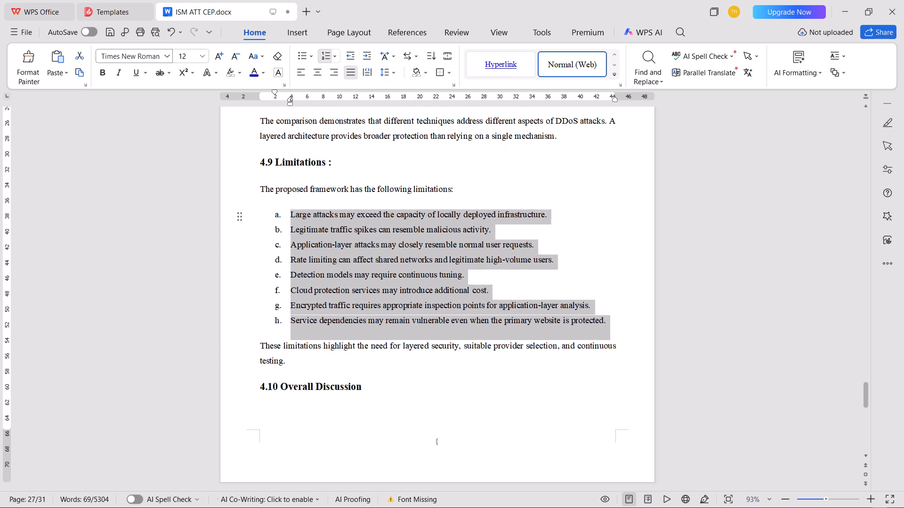
{"action": "left_click", "coordinate": [277, 216]}
{"action": "key", "text": "ctrl+v"}
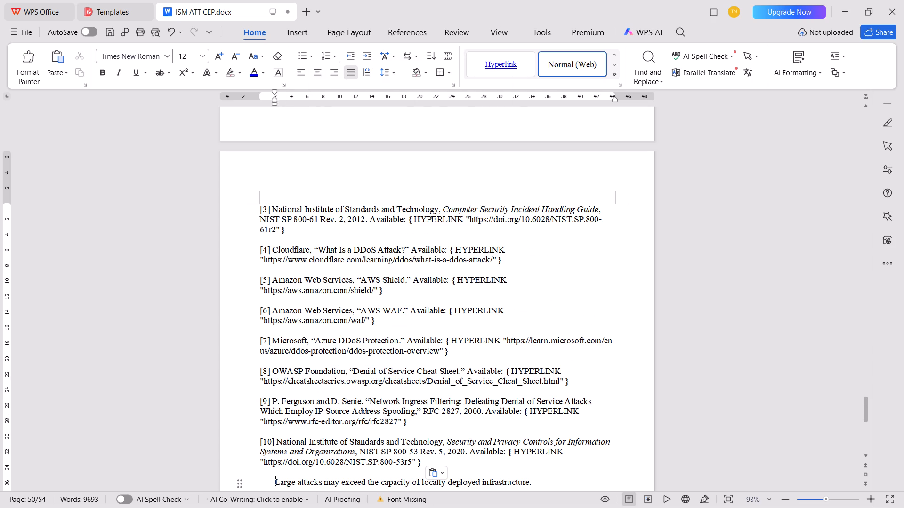
{"action": "key", "text": "ctrl+z"}
{"action": "key", "text": "ctrl+b"}
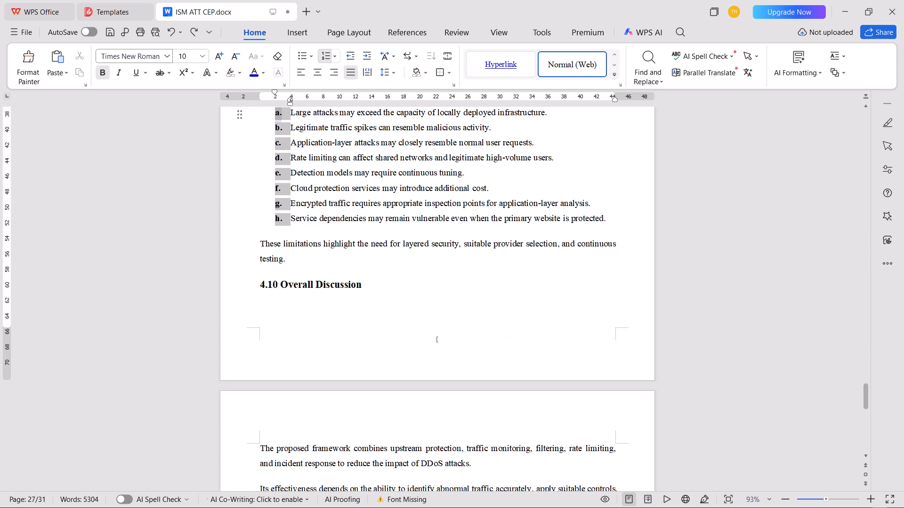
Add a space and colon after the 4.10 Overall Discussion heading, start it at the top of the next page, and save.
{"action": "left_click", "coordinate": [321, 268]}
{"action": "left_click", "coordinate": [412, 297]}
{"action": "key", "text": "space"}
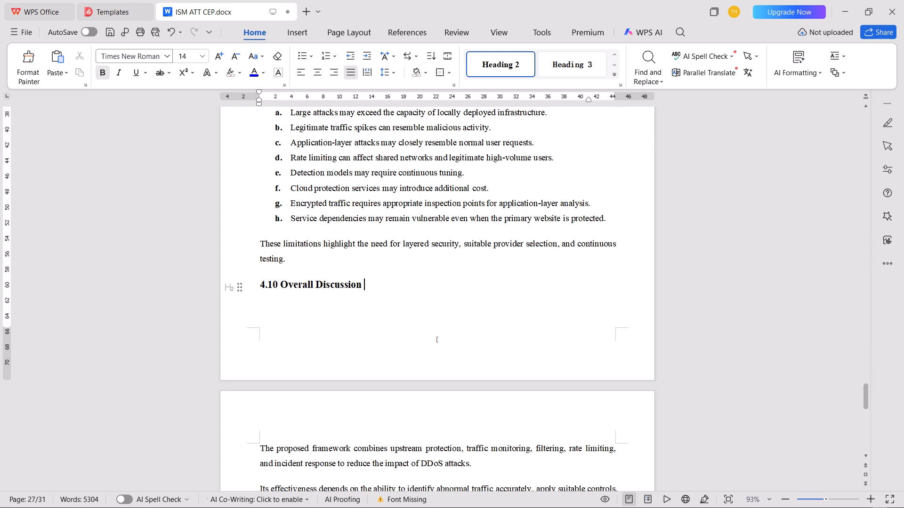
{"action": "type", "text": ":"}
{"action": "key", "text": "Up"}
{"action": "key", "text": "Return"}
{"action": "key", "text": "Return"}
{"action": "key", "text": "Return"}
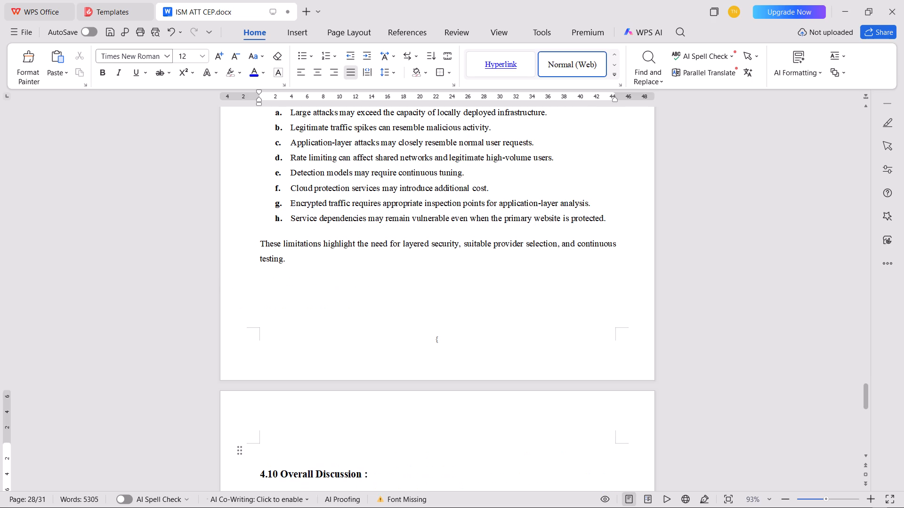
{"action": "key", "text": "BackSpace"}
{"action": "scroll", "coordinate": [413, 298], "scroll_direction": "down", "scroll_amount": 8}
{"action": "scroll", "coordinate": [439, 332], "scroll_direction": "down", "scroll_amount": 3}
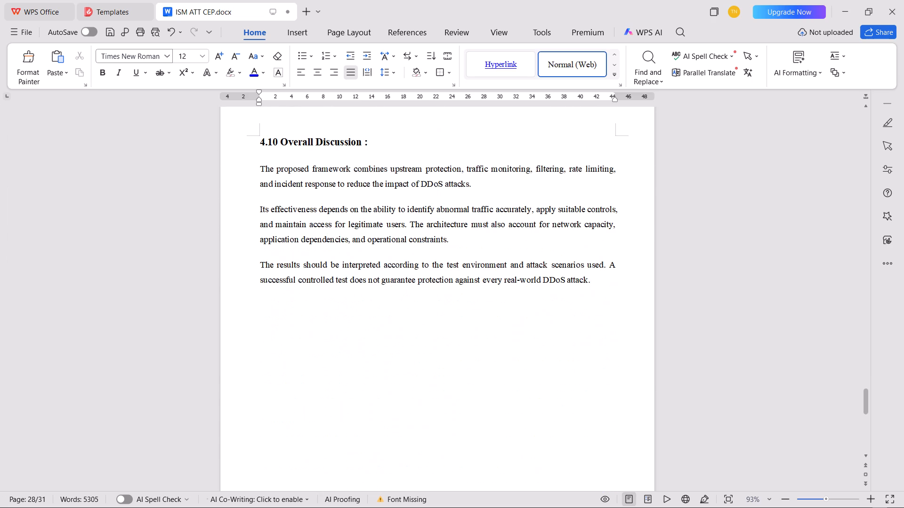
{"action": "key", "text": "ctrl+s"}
Delete the whole 4.10 Overall Discussion section, including its heading and three paragraphs, and save.
{"action": "scroll", "coordinate": [429, 330], "scroll_direction": "down", "scroll_amount": 13}
{"action": "scroll", "coordinate": [424, 332], "scroll_direction": "up", "scroll_amount": 8}
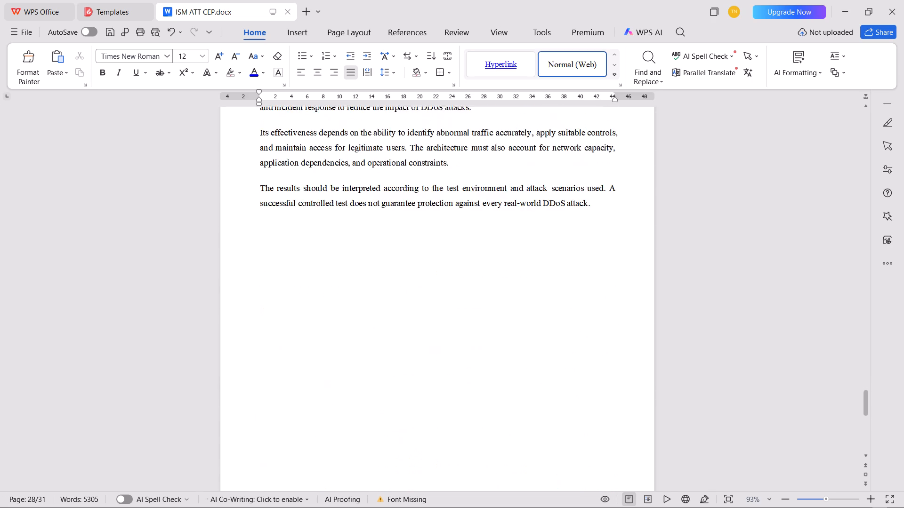
{"action": "scroll", "coordinate": [416, 319], "scroll_direction": "up", "scroll_amount": 4}
{"action": "left_click_drag", "start_coordinate": [622, 291], "coordinate": [232, 145]}
{"action": "key", "text": "BackSpace"}
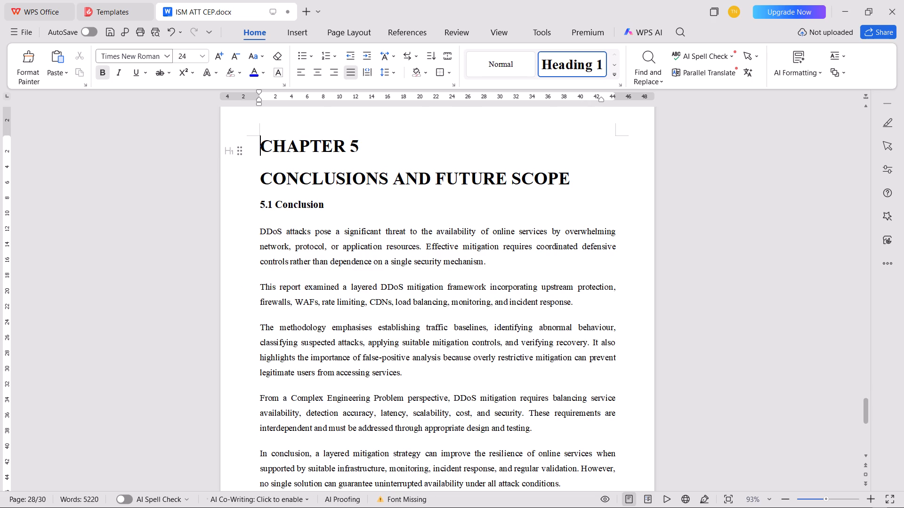
{"action": "scroll", "coordinate": [232, 145], "scroll_direction": "up", "scroll_amount": 14}
{"action": "key", "text": "ctrl+s"}
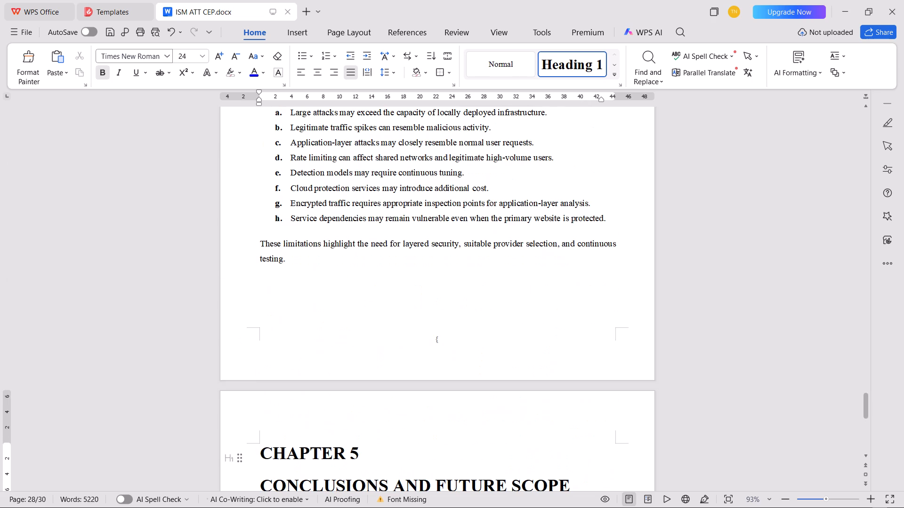
Centre the CHAPTER 5 and CONCLUSIONS AND FUTURE SCOPE title lines.
{"action": "scroll", "coordinate": [227, 183], "scroll_direction": "down", "scroll_amount": 6}
{"action": "left_click_drag", "start_coordinate": [258, 262], "coordinate": [247, 306]}
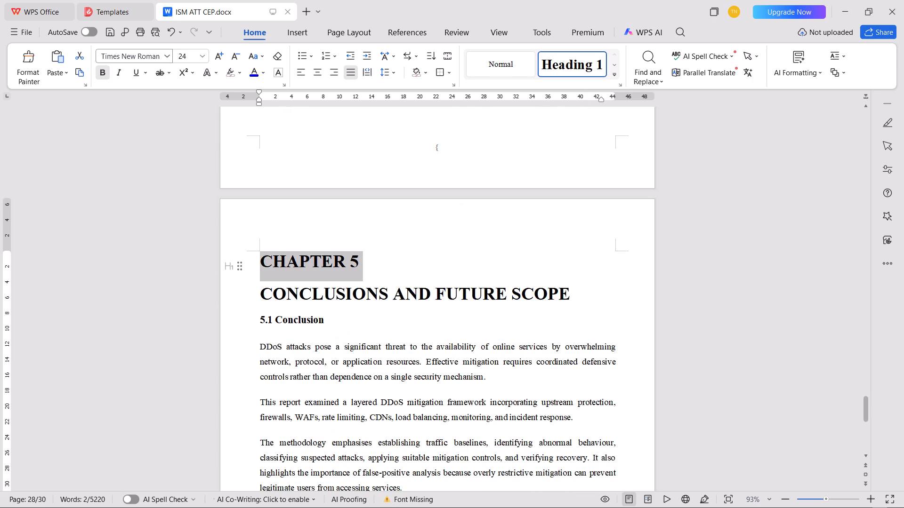
{"action": "left_click_drag", "start_coordinate": [247, 306], "coordinate": [214, 294]}
{"action": "left_click_drag", "start_coordinate": [208, 301], "coordinate": [193, 275]}
{"action": "key", "text": "ctrl+e"}
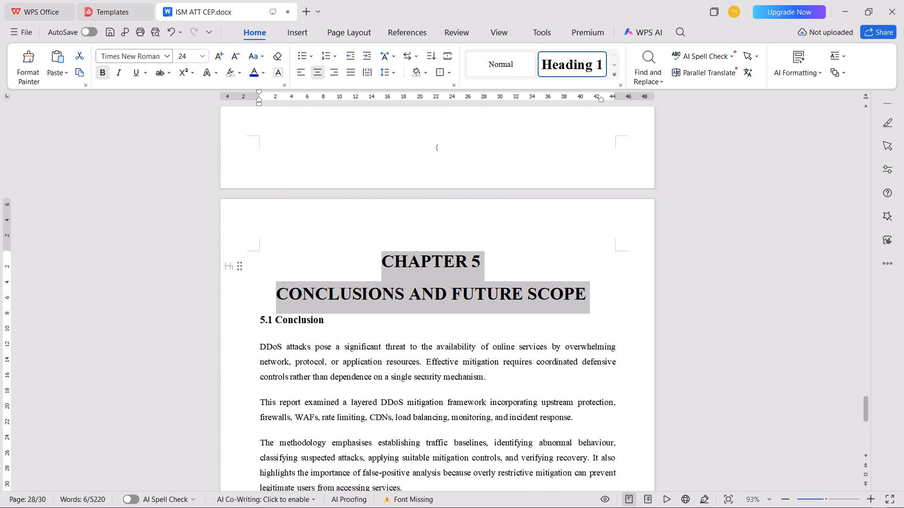
Add a space and colon after the 5.1 Conclusion and 5.2 Future Scope headings, saving after each.
{"action": "left_click", "coordinate": [345, 321]}
{"action": "key", "text": "space"}
{"action": "type", "text": ":"}
{"action": "key", "text": "ctrl+s"}
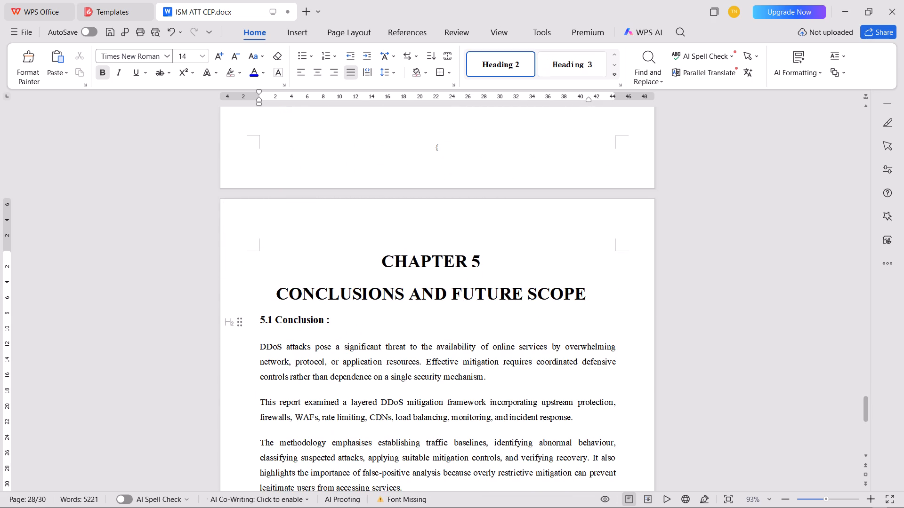
{"action": "scroll", "coordinate": [346, 322], "scroll_direction": "down", "scroll_amount": 12}
{"action": "left_click", "coordinate": [368, 322]}
{"action": "key", "text": "space"}
{"action": "type", "text": ":"}
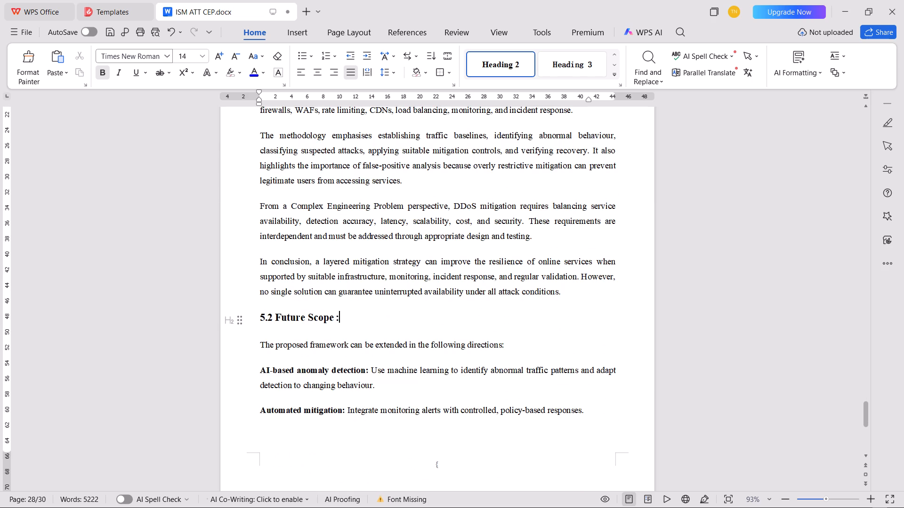
{"action": "key", "text": "ctrl+s"}
Format the 5.2 Future Scope directions, from AI-based anomaly detection to Continuous security testing, as an indented a., b., c. list with bold letters.
{"action": "scroll", "coordinate": [368, 322], "scroll_direction": "down", "scroll_amount": 12}
{"action": "scroll", "coordinate": [366, 403], "scroll_direction": "down", "scroll_amount": 3}
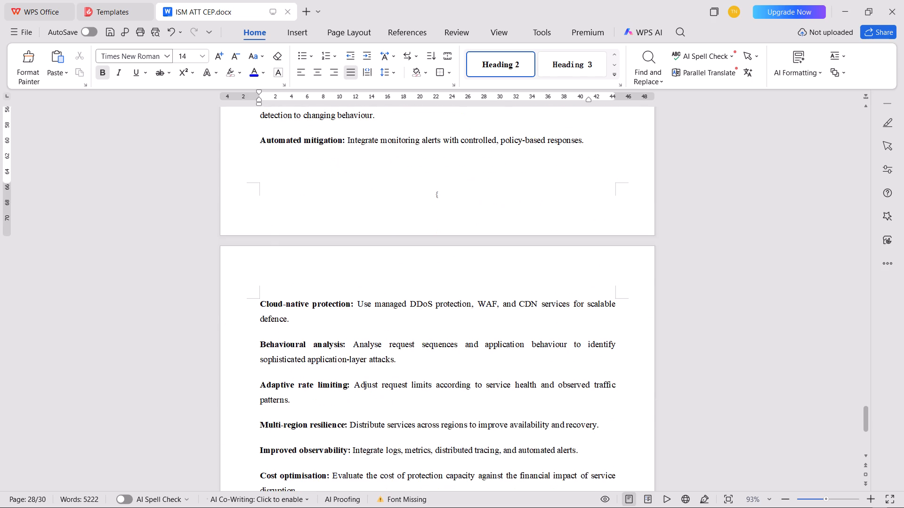
{"action": "scroll", "coordinate": [366, 403], "scroll_direction": "up", "scroll_amount": 1}
{"action": "scroll", "coordinate": [365, 396], "scroll_direction": "down", "scroll_amount": 7}
{"action": "left_click_drag", "start_coordinate": [406, 344], "coordinate": [260, 326]}
{"action": "scroll", "coordinate": [260, 326], "scroll_direction": "up", "scroll_amount": 5}
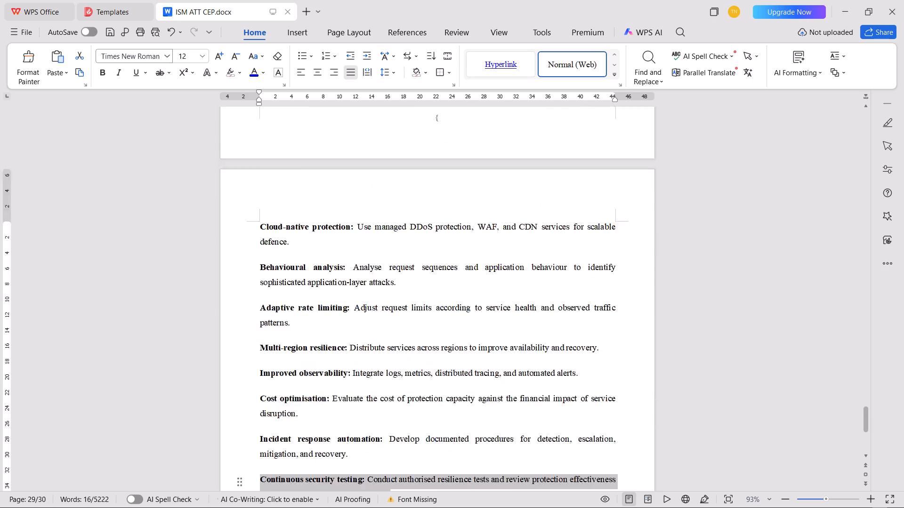
{"action": "scroll", "coordinate": [260, 326], "scroll_direction": "up", "scroll_amount": 2}
{"action": "left_click_drag", "start_coordinate": [260, 326], "coordinate": [245, 334]}
{"action": "scroll", "coordinate": [260, 326], "scroll_direction": "up", "scroll_amount": 6}
{"action": "left_click", "coordinate": [331, 56]}
{"action": "left_click", "coordinate": [422, 127]}
{"action": "key", "text": "Tab"}
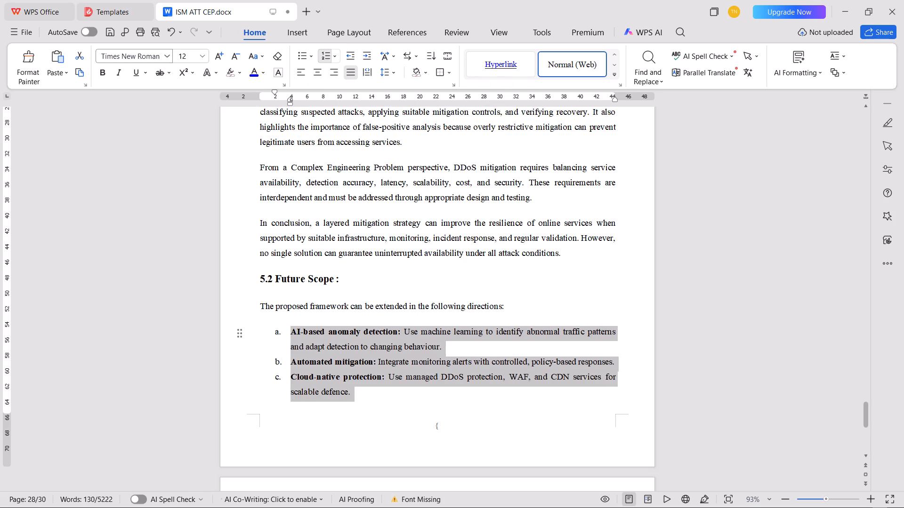
{"action": "left_click", "coordinate": [278, 333]}
{"action": "key", "text": "ctrl+b"}
{"action": "scroll", "coordinate": [392, 351], "scroll_direction": "down", "scroll_amount": 9}
{"action": "scroll", "coordinate": [396, 346], "scroll_direction": "up", "scroll_amount": 1}
{"action": "scroll", "coordinate": [396, 346], "scroll_direction": "down", "scroll_amount": 2}
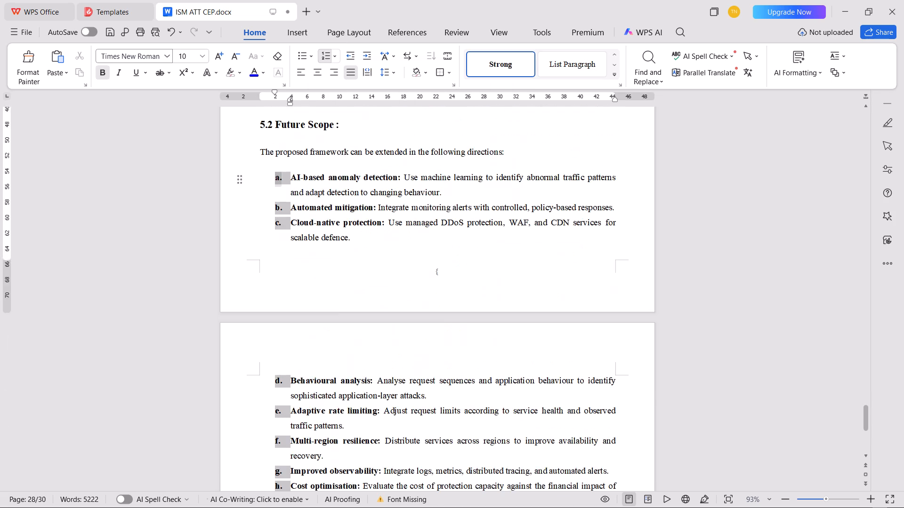
{"action": "scroll", "coordinate": [396, 346], "scroll_direction": "down", "scroll_amount": 12}
{"action": "left_click", "coordinate": [390, 301]}
Remove the "Available" text and hyperlink code from reference [1], keeping reference [2] as its own paragraph.
{"action": "scroll", "coordinate": [390, 301], "scroll_direction": "down", "scroll_amount": 15}
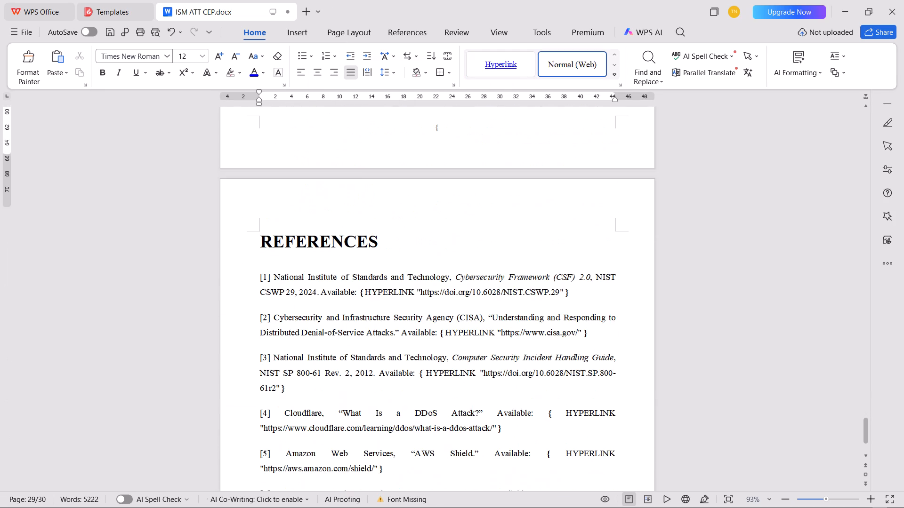
{"action": "scroll", "coordinate": [389, 301], "scroll_direction": "down", "scroll_amount": 6}
{"action": "scroll", "coordinate": [322, 296], "scroll_direction": "up", "scroll_amount": 4}
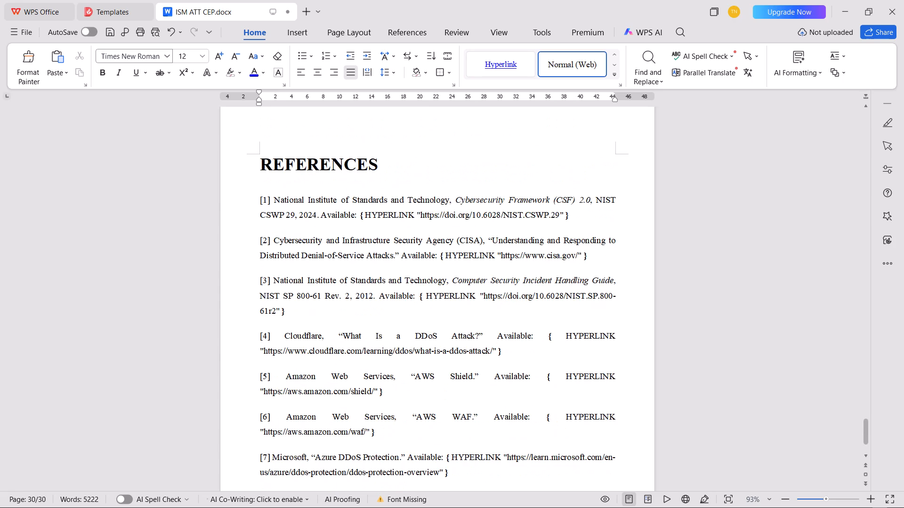
{"action": "left_click_drag", "start_coordinate": [320, 215], "coordinate": [572, 218]}
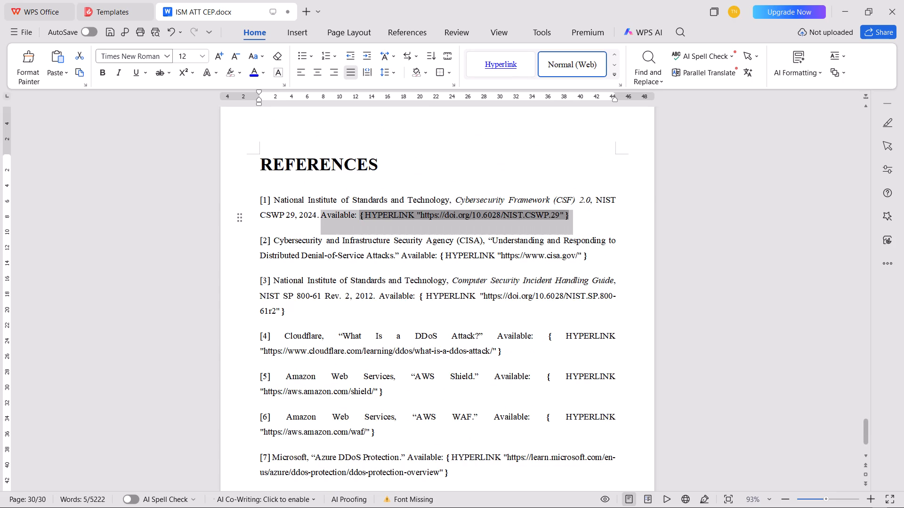
{"action": "left_click_drag", "start_coordinate": [572, 218], "coordinate": [577, 217]}
{"action": "key", "text": "BackSpace"}
{"action": "key", "text": "Return"}
{"action": "key", "text": "Return"}
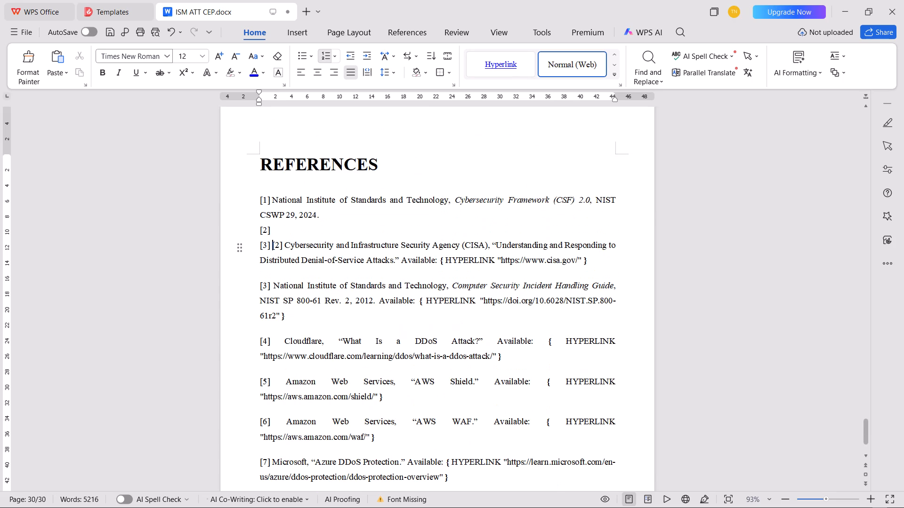
{"action": "key", "text": "BackSpace"}
{"action": "key", "text": "BackSpace"}
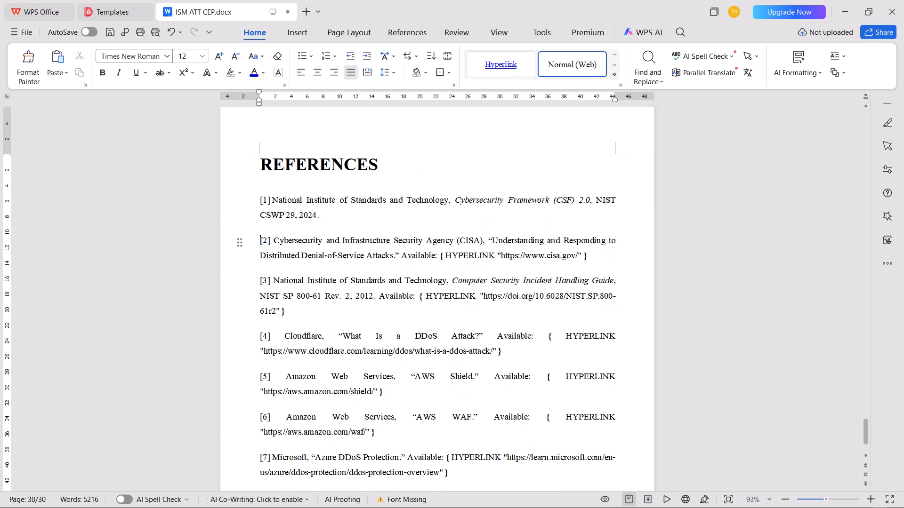
Remove the "Available" text and hyperlink codes from references [2] and [3], keeping reference [4] on its own line.
{"action": "left_click_drag", "start_coordinate": [400, 257], "coordinate": [569, 252]}
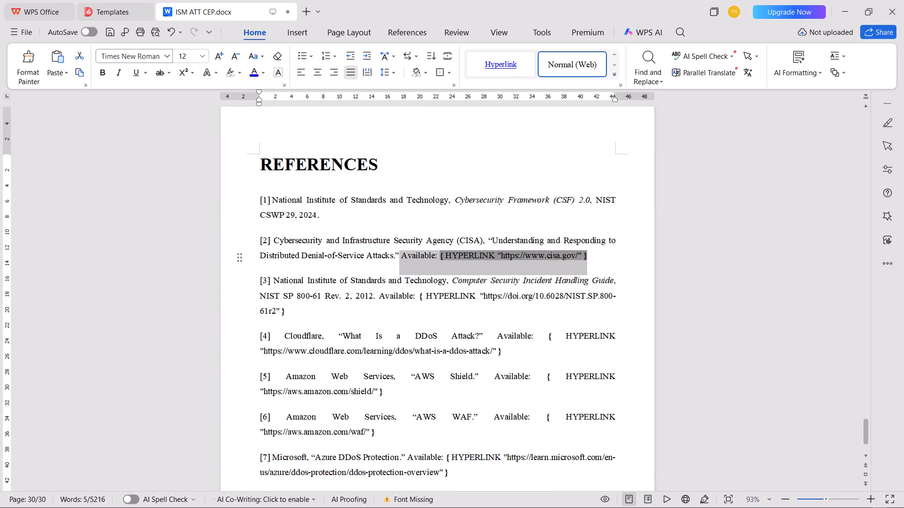
{"action": "left_click_drag", "start_coordinate": [569, 252], "coordinate": [583, 255]}
{"action": "key", "text": "BackSpace"}
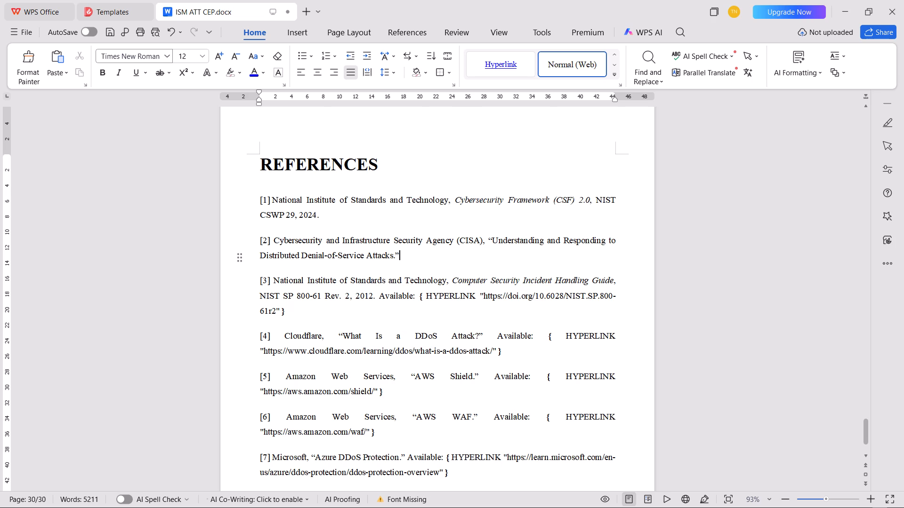
{"action": "left_click_drag", "start_coordinate": [378, 294], "coordinate": [382, 311]}
{"action": "key", "text": "BackSpace"}
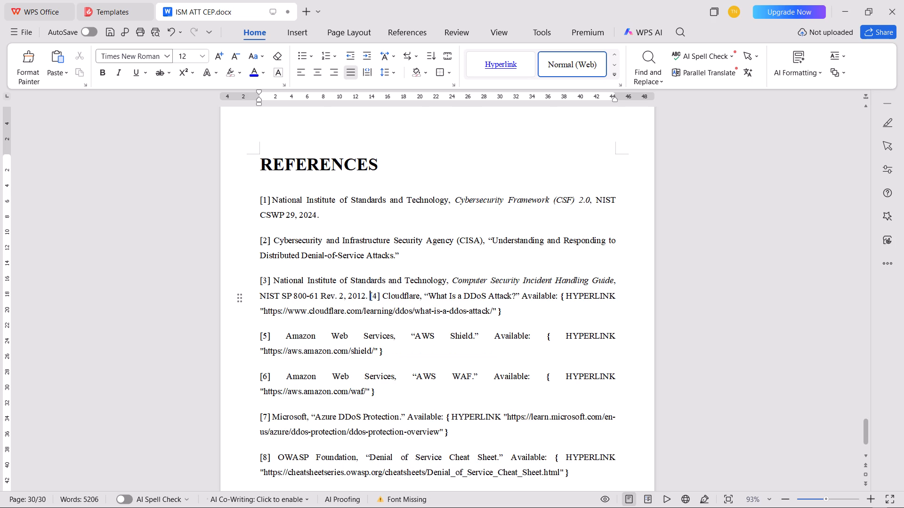
{"action": "key", "text": "Return"}
{"action": "key", "text": "Return"}
{"action": "key", "text": "BackSpace"}
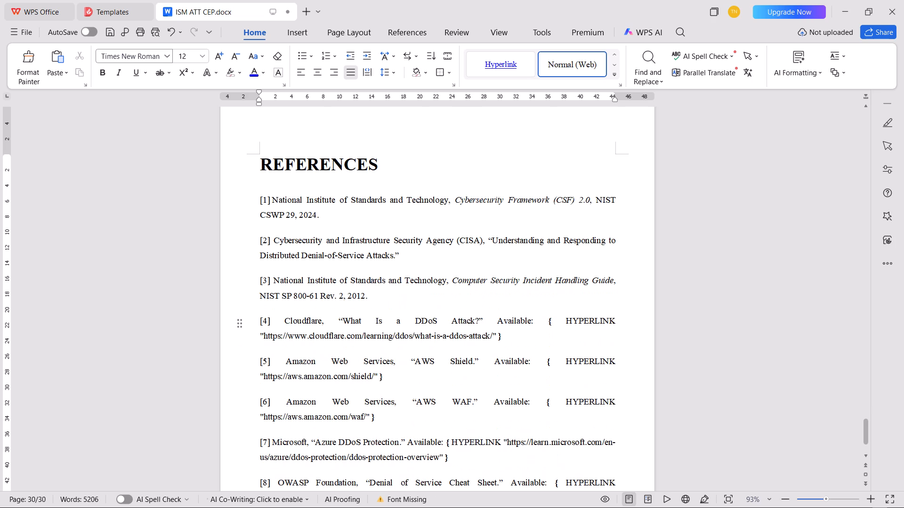
Remove the "Available" text and hyperlink codes from references [4], [5] and [6], keeping each following reference in a separate paragraph.
{"action": "left_click_drag", "start_coordinate": [499, 318], "coordinate": [506, 333]}
{"action": "key", "text": "BackSpace"}
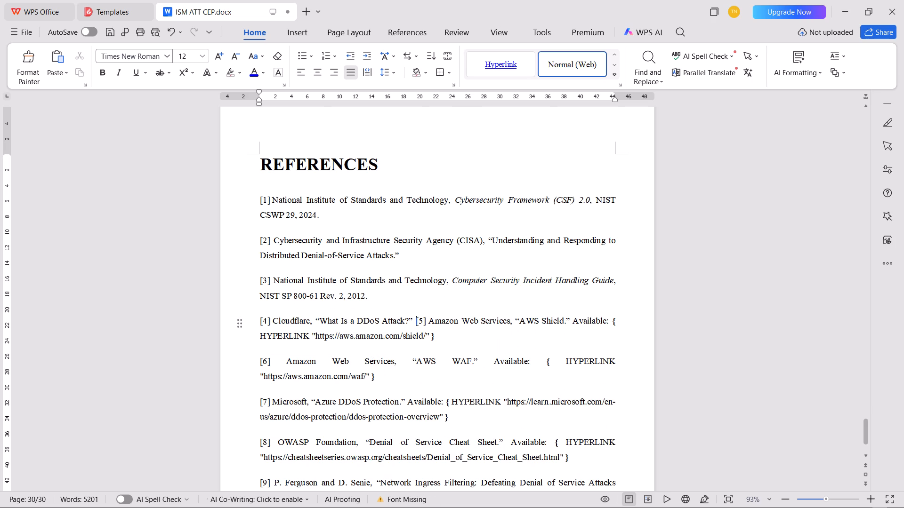
{"action": "key", "text": "Return"}
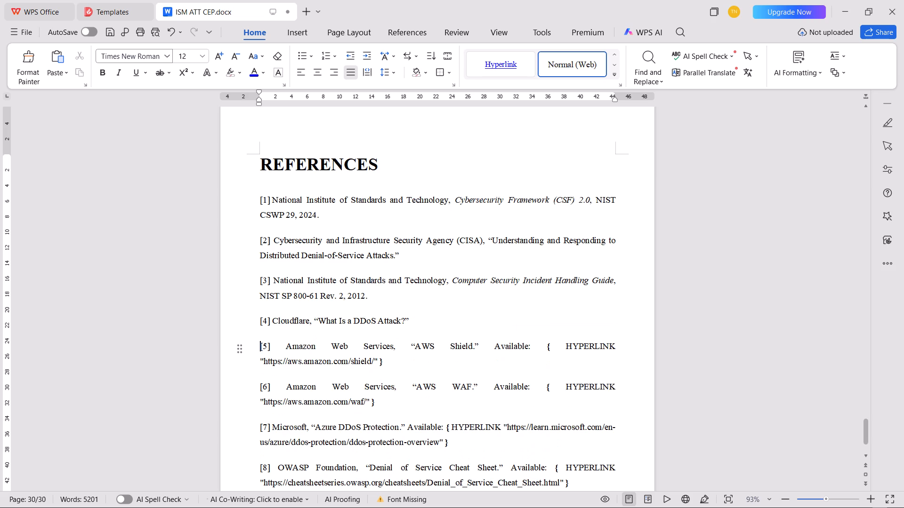
{"action": "left_click_drag", "start_coordinate": [494, 342], "coordinate": [495, 359]}
{"action": "key", "text": "BackSpace"}
{"action": "key", "text": "Return"}
{"action": "scroll", "coordinate": [481, 369], "scroll_direction": "down", "scroll_amount": 1}
{"action": "left_click_drag", "start_coordinate": [494, 334], "coordinate": [494, 343]}
{"action": "key", "text": "BackSpace"}
{"action": "key", "text": "Return"}
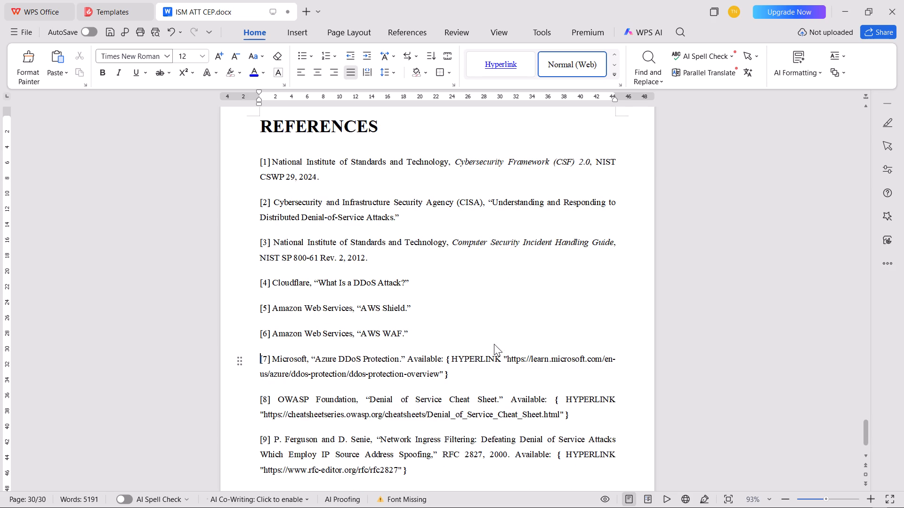
Delete the hyperlink code from reference [7], and the "Available" text with its hyperlink code from reference [8].
{"action": "left_click_drag", "start_coordinate": [446, 359], "coordinate": [446, 374]}
{"action": "key", "text": "BackSpace"}
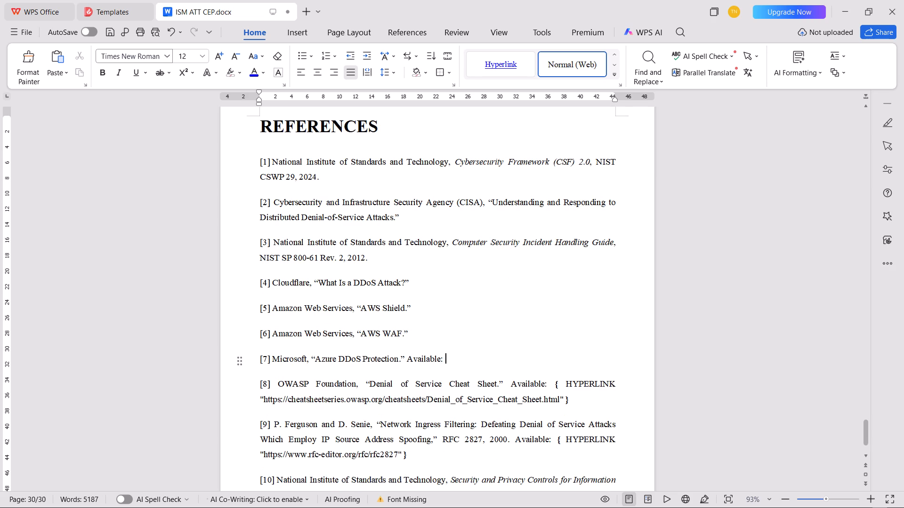
{"action": "left_click_drag", "start_coordinate": [514, 383], "coordinate": [533, 393]}
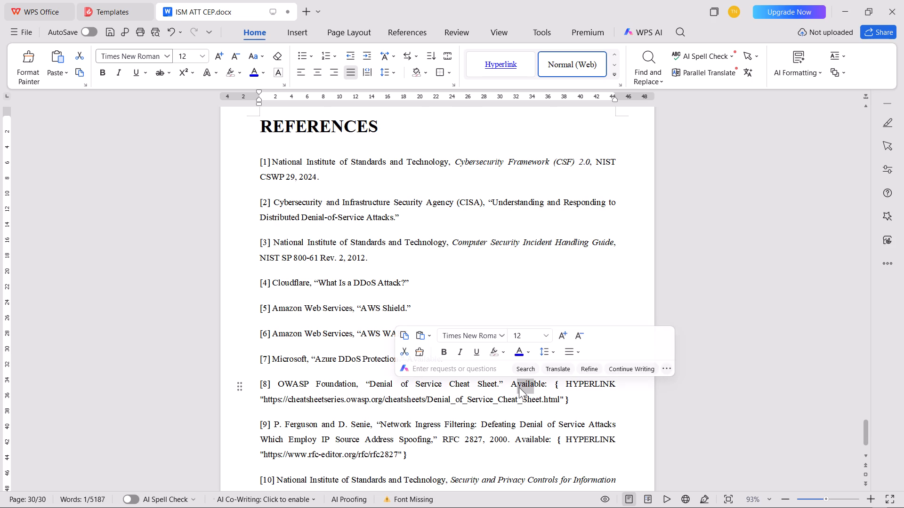
{"action": "left_click_drag", "start_coordinate": [510, 382], "coordinate": [561, 400]}
{"action": "key", "text": "BackSpace"}
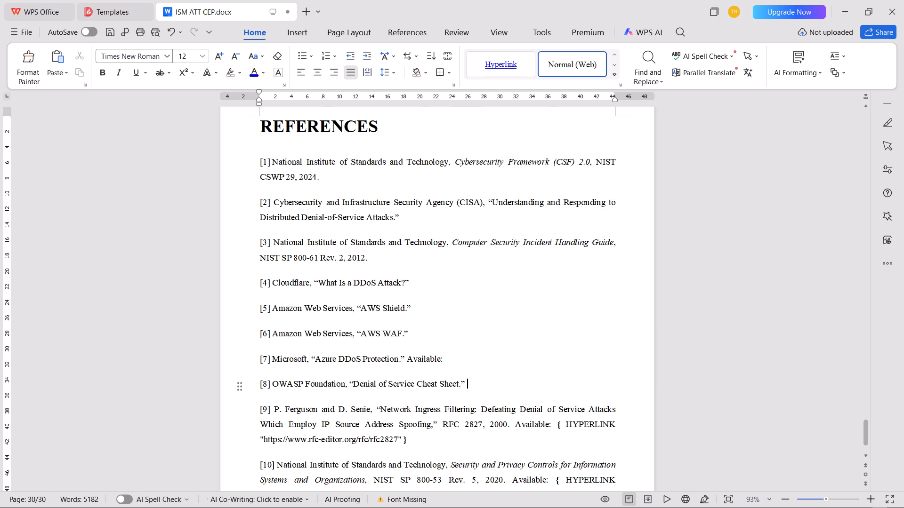
Remove the "Available" text and hyperlink codes from references [9] and [10], keeping them as separate paragraphs, and save the document.
{"action": "scroll", "coordinate": [446, 404], "scroll_direction": "down", "scroll_amount": 3}
{"action": "left_click_drag", "start_coordinate": [516, 312], "coordinate": [517, 320]}
{"action": "key", "text": "BackSpace"}
{"action": "key", "text": "Return"}
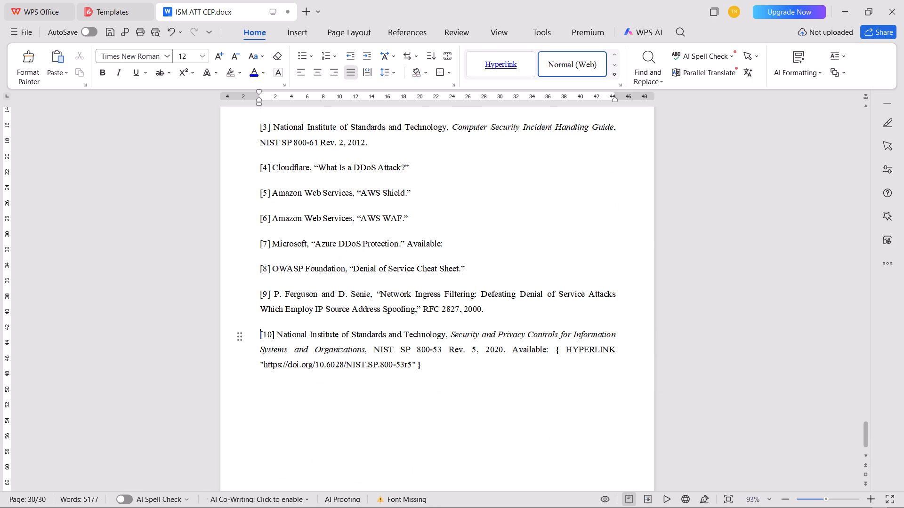
{"action": "left_click_drag", "start_coordinate": [512, 351], "coordinate": [517, 365]}
{"action": "key", "text": "BackSpace"}
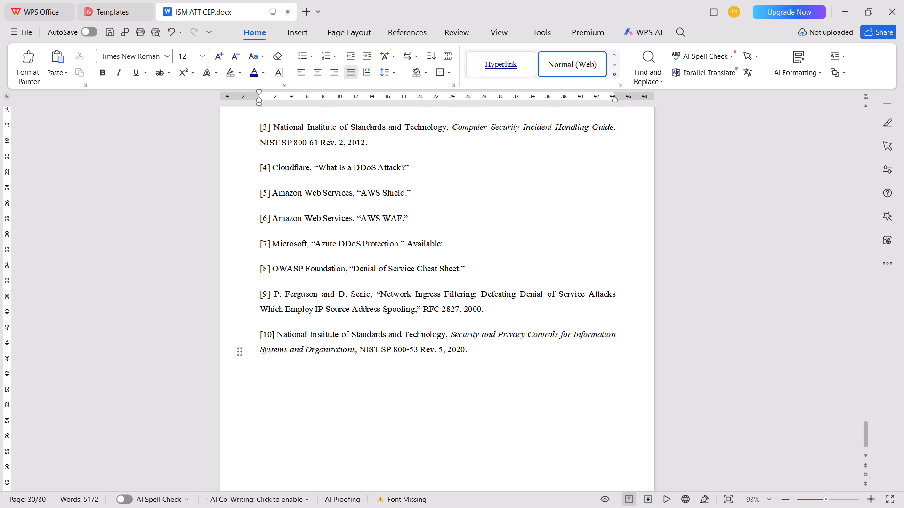
{"action": "key", "text": "ctrl+s"}
Centre the REFERENCES heading and save the document.
{"action": "scroll", "coordinate": [480, 360], "scroll_direction": "up", "scroll_amount": 17}
{"action": "scroll", "coordinate": [477, 360], "scroll_direction": "down", "scroll_amount": 2}
{"action": "scroll", "coordinate": [477, 360], "scroll_direction": "up", "scroll_amount": 5}
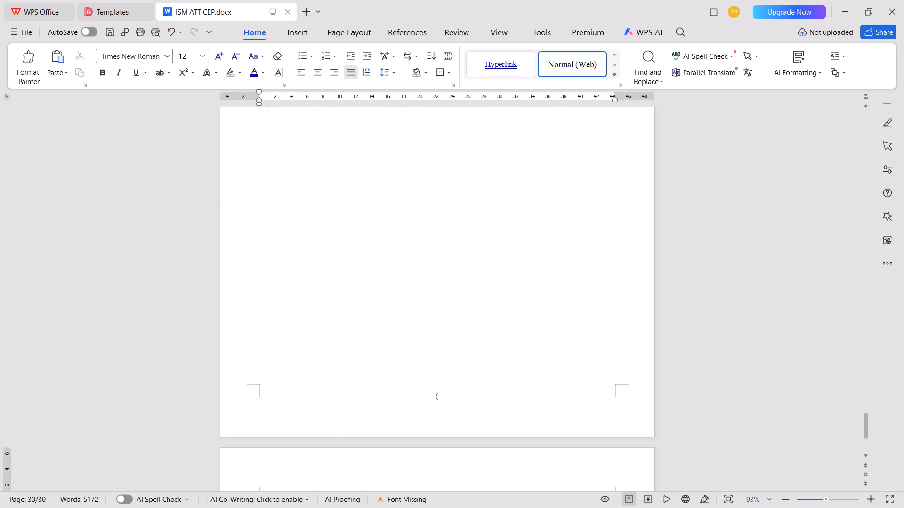
{"action": "scroll", "coordinate": [471, 357], "scroll_direction": "up", "scroll_amount": 6}
{"action": "scroll", "coordinate": [464, 352], "scroll_direction": "down", "scroll_amount": 1}
{"action": "scroll", "coordinate": [464, 352], "scroll_direction": "up", "scroll_amount": 5}
{"action": "scroll", "coordinate": [464, 352], "scroll_direction": "down", "scroll_amount": 5}
{"action": "scroll", "coordinate": [464, 352], "scroll_direction": "up", "scroll_amount": 1}
{"action": "scroll", "coordinate": [464, 352], "scroll_direction": "down", "scroll_amount": 2}
{"action": "scroll", "coordinate": [463, 352], "scroll_direction": "up", "scroll_amount": 1}
{"action": "scroll", "coordinate": [460, 349], "scroll_direction": "down", "scroll_amount": 1}
{"action": "scroll", "coordinate": [460, 349], "scroll_direction": "up", "scroll_amount": 1}
{"action": "scroll", "coordinate": [460, 349], "scroll_direction": "down", "scroll_amount": 13}
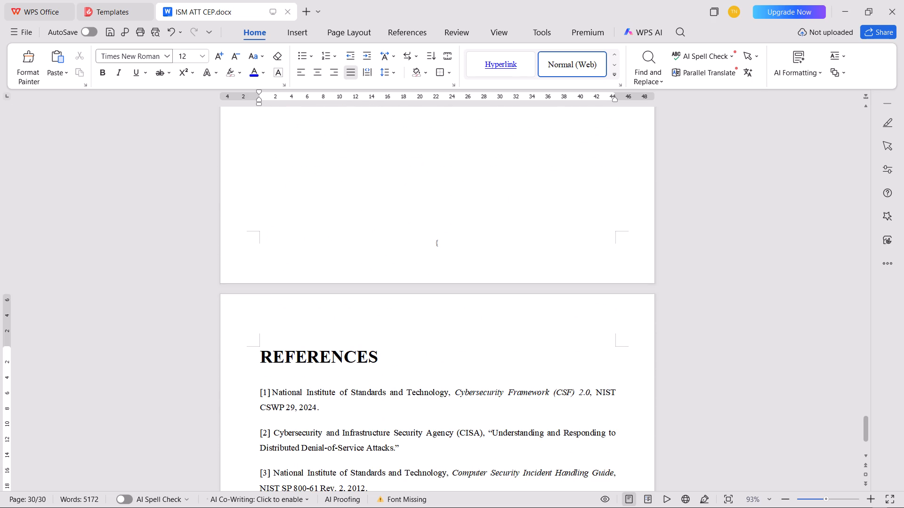
{"action": "left_click", "coordinate": [208, 359]}
{"action": "key", "text": "ctrl+e"}
{"action": "key", "text": "ctrl+s"}
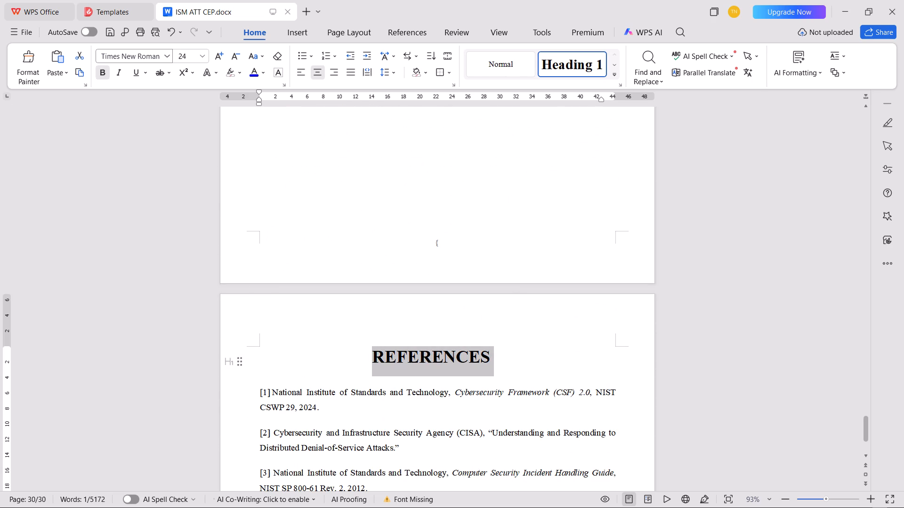
Save a copy of the report in PDF format in the ISM folder under AAT 2 - 1 CEP.
{"action": "left_click", "coordinate": [21, 35]}
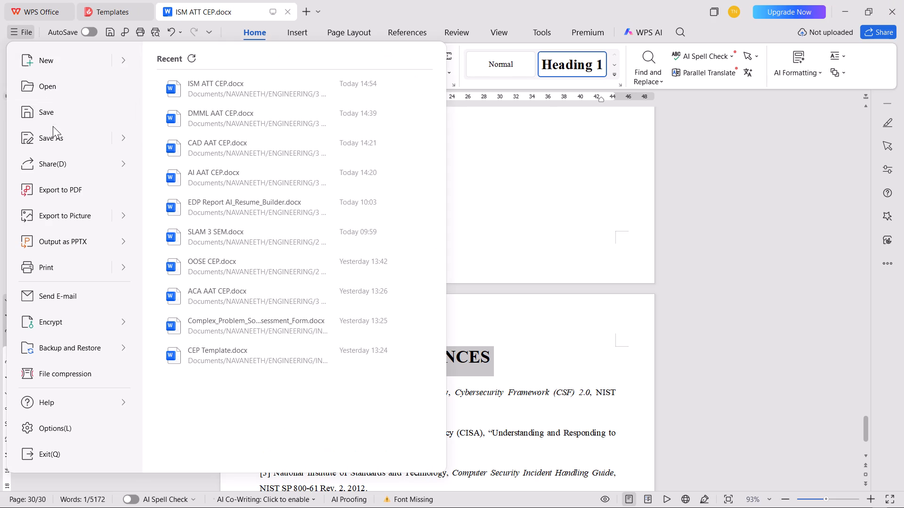
{"action": "left_click", "coordinate": [122, 147]}
{"action": "left_click", "coordinate": [202, 296]}
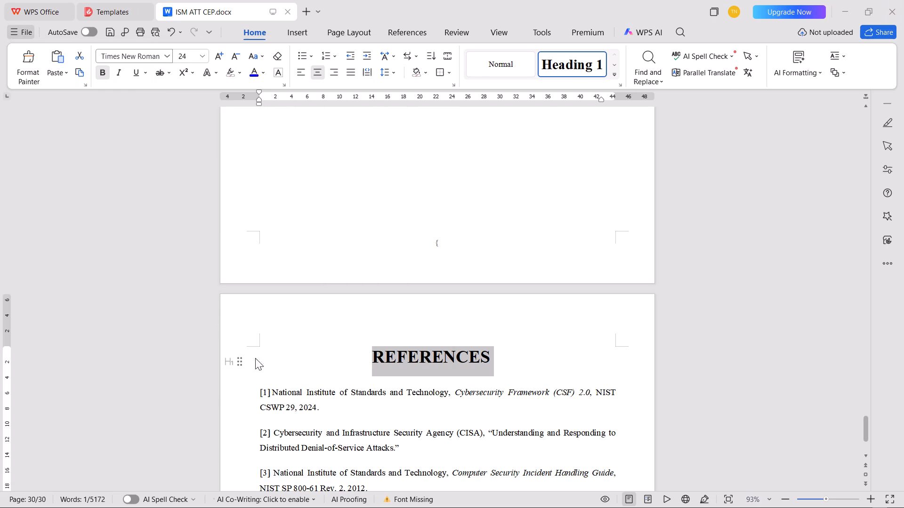
{"action": "left_click", "coordinate": [469, 103]}
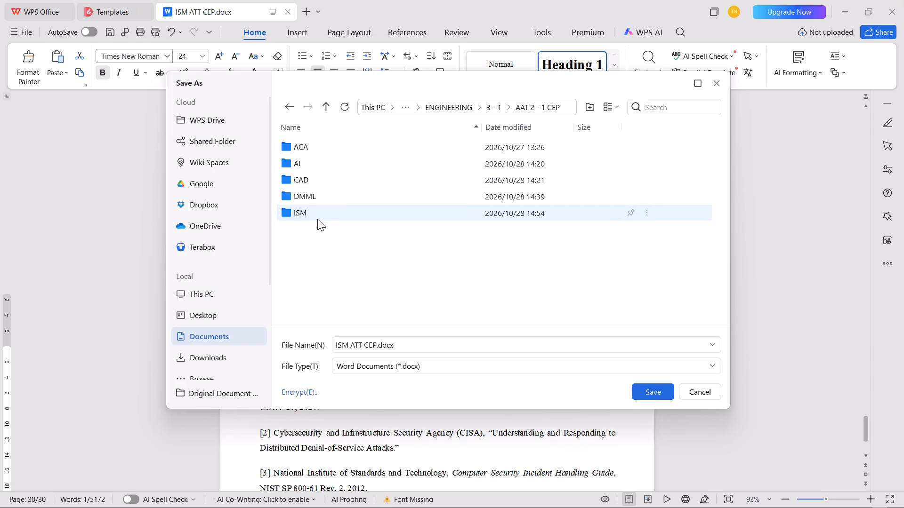
{"action": "double_click", "coordinate": [317, 219]}
{"action": "left_click", "coordinate": [391, 365]}
{"action": "scroll", "coordinate": [400, 413], "scroll_direction": "down", "scroll_amount": 7}
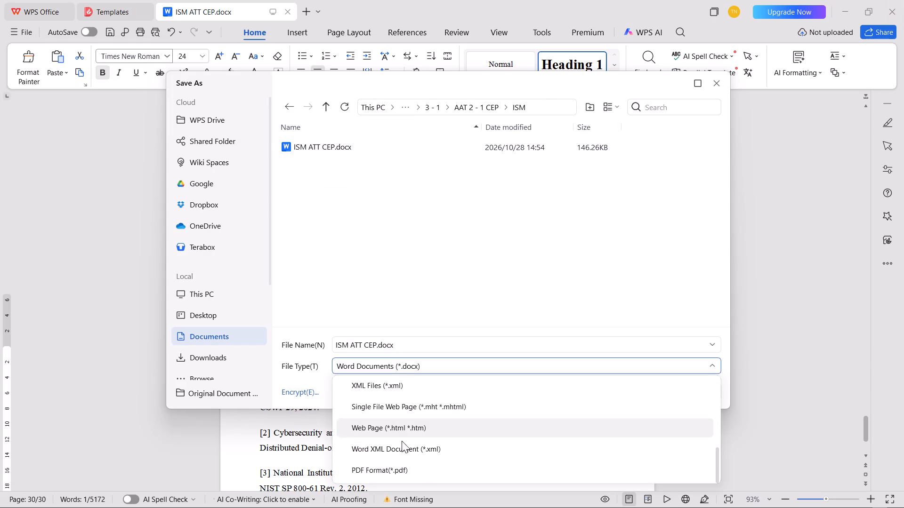
{"action": "left_click", "coordinate": [402, 467]}
{"action": "left_click", "coordinate": [642, 392]}
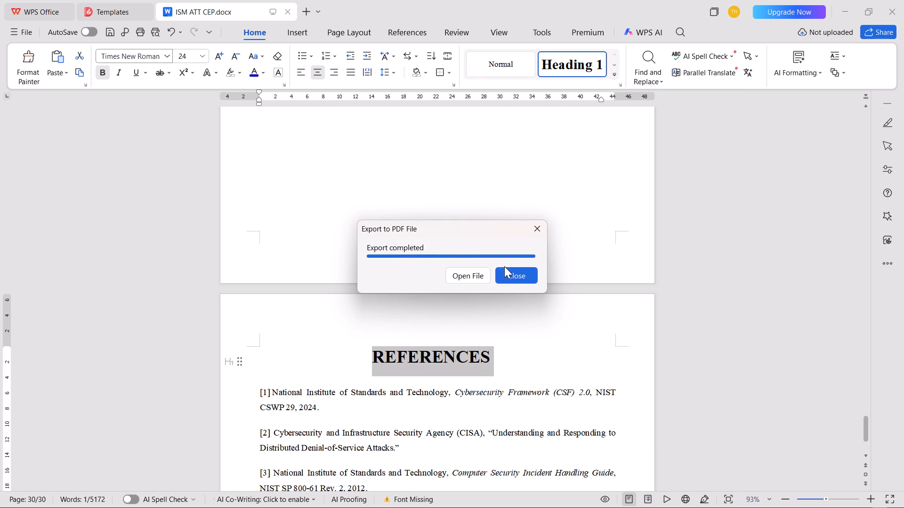
{"action": "left_click", "coordinate": [529, 273]}
Switch to the AAT-II page in Chrome and get the assigned question for ACCD04 Information Security Management.
{"action": "key", "text": "alt+Tab"}
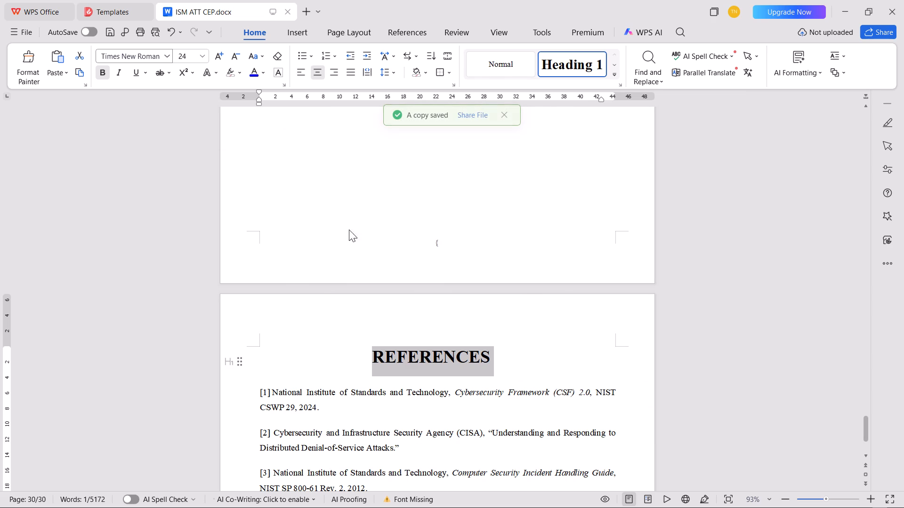
{"action": "key", "text": "alt+Tab"}
{"action": "left_click", "coordinate": [202, 0]}
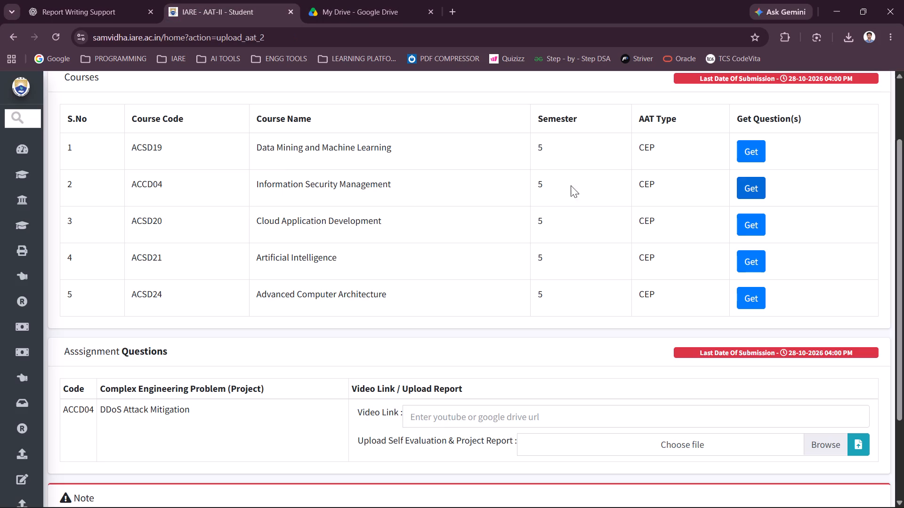
{"action": "left_click", "coordinate": [751, 183]}
{"action": "key", "text": "Return"}
{"action": "left_click", "coordinate": [657, 406]}
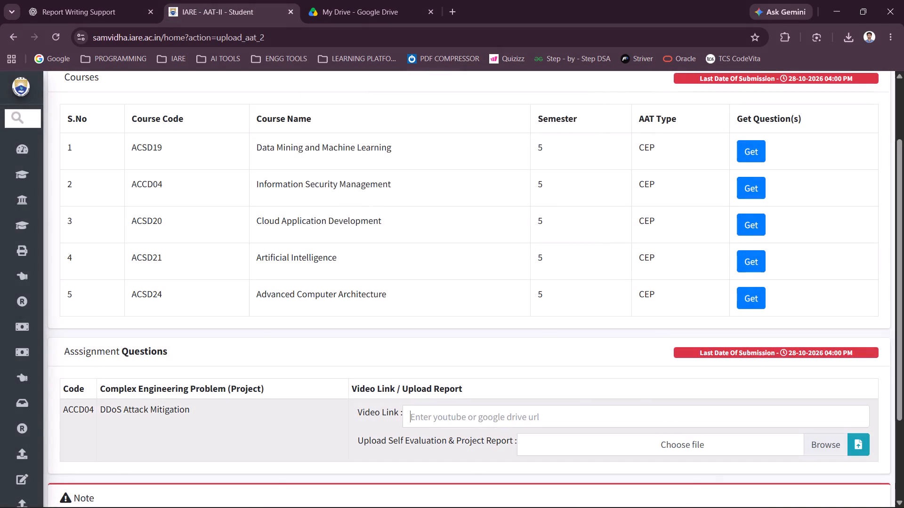
{"action": "left_click", "coordinate": [355, 9]}
{"action": "left_click", "coordinate": [230, 0]}
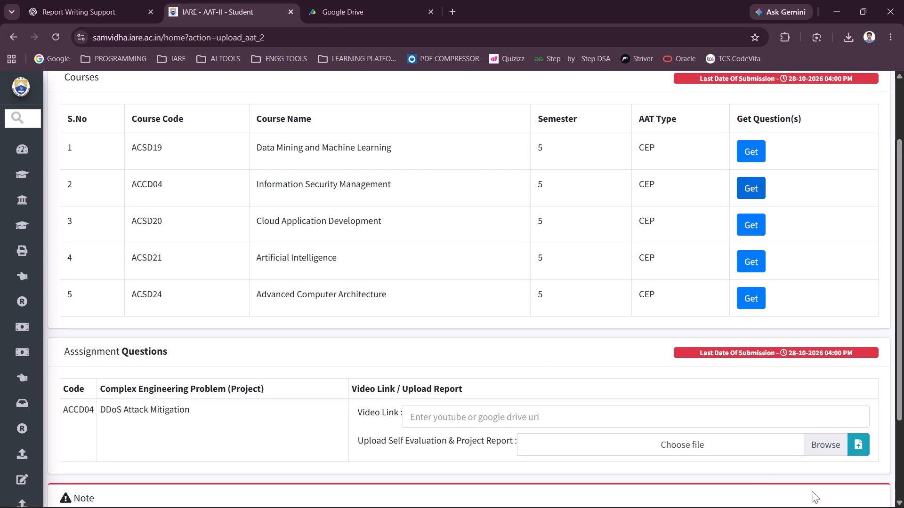
Attach ISM ATT CEP.pdf from the ISM folder as the self evaluation and project report for ACCD04.
{"action": "left_click", "coordinate": [834, 452]}
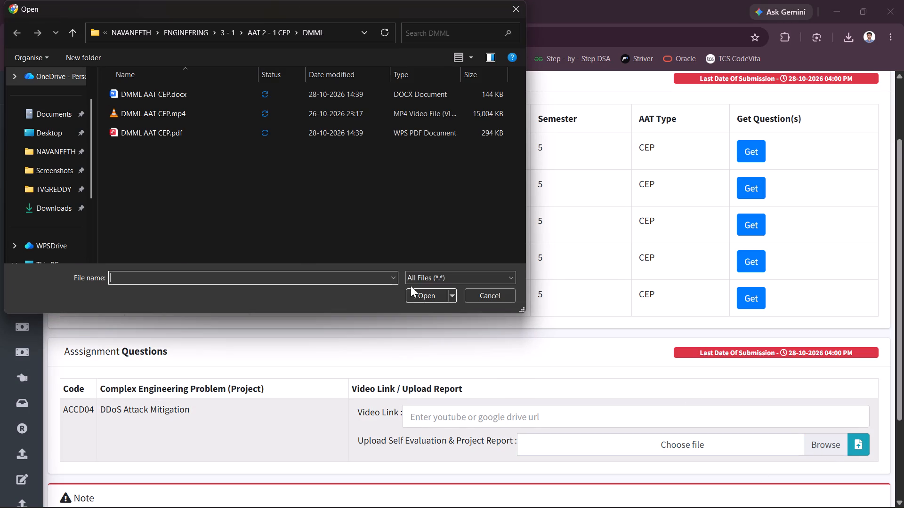
{"action": "left_click", "coordinate": [262, 35]}
{"action": "double_click", "coordinate": [146, 175]}
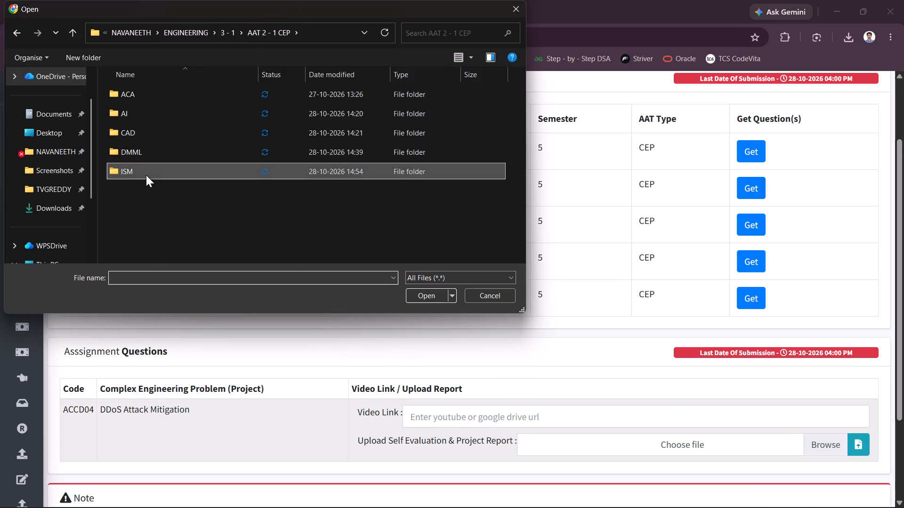
{"action": "left_click", "coordinate": [157, 142]}
{"action": "left_click", "coordinate": [158, 136]}
{"action": "key", "text": "Return"}
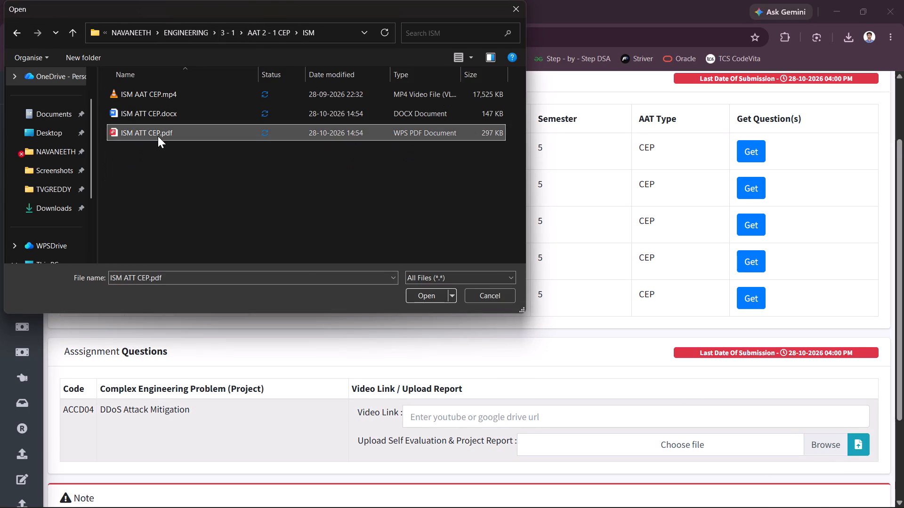
In Google Drive, share the ISM AAT CEP folder with anyone with the link and copy its link.
{"action": "left_click", "coordinate": [313, 24]}
{"action": "left_click", "coordinate": [316, 15]}
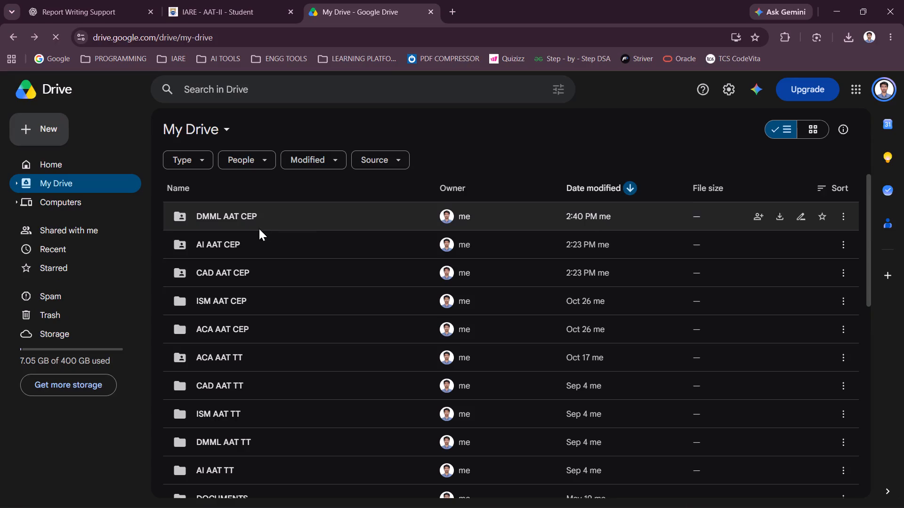
{"action": "left_click", "coordinate": [842, 303]}
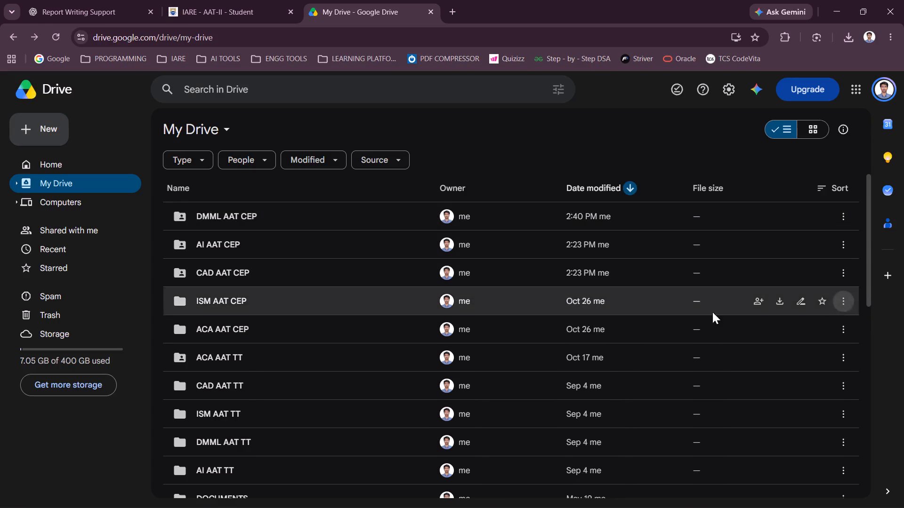
{"action": "left_click", "coordinate": [665, 366]}
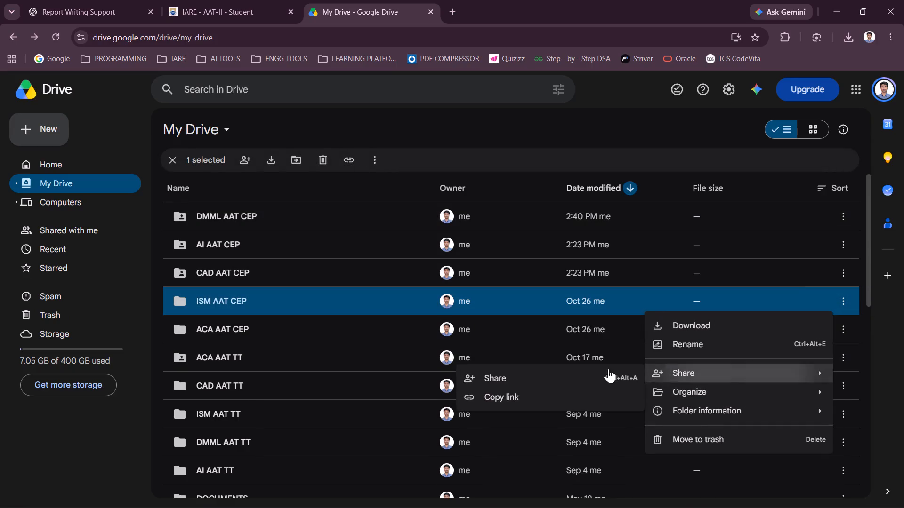
{"action": "left_click", "coordinate": [519, 370]}
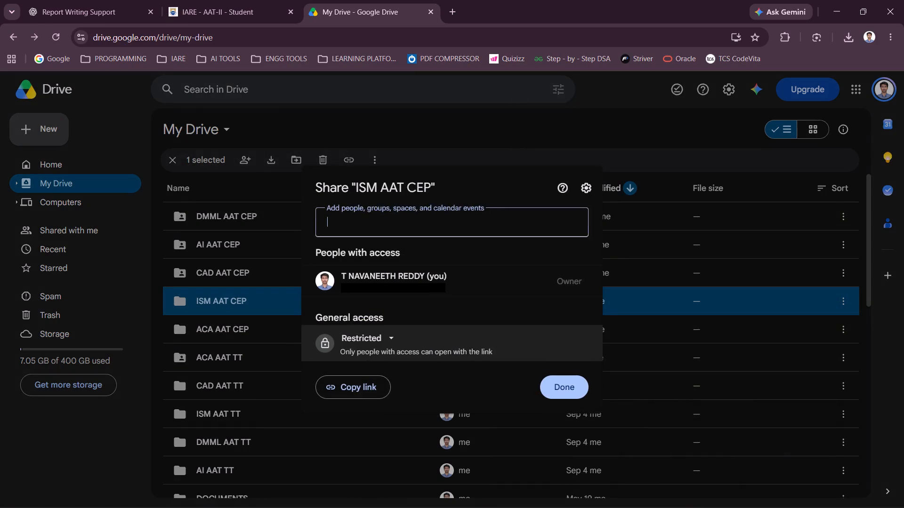
{"action": "left_click", "coordinate": [373, 341]}
{"action": "left_click", "coordinate": [381, 386]}
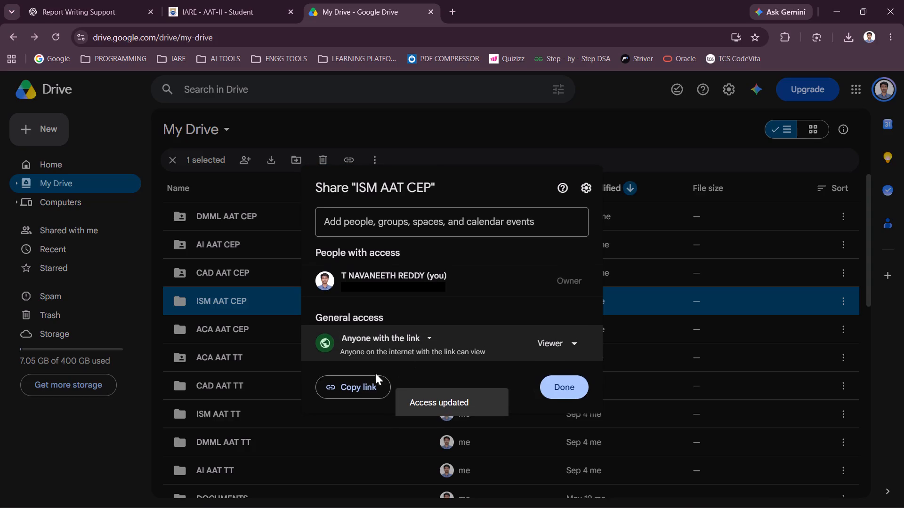
{"action": "left_click", "coordinate": [368, 382]}
Enter the copied Drive folder link as the ACCD04 video link on the AAT-II page and submit the upload.
{"action": "left_click", "coordinate": [235, 0]}
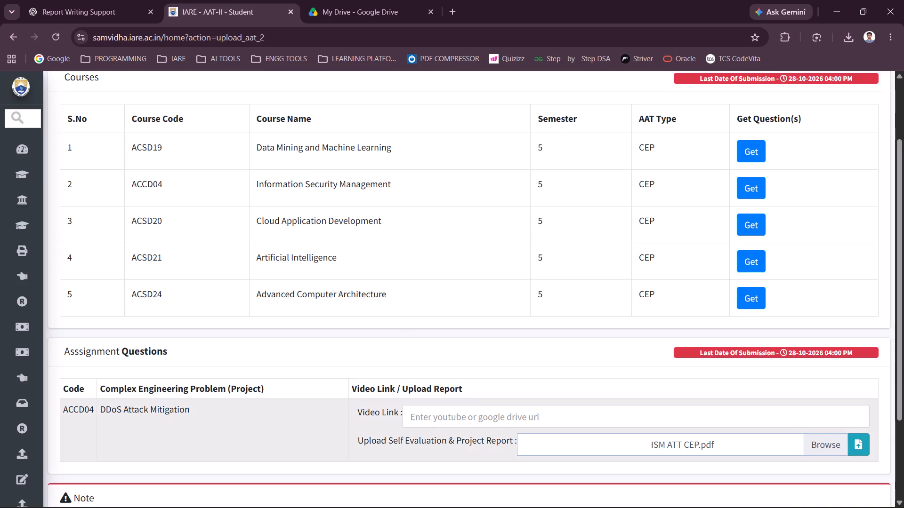
{"action": "left_click", "coordinate": [446, 418]}
{"action": "key", "text": "ctrl+v"}
{"action": "left_click", "coordinate": [855, 445]}
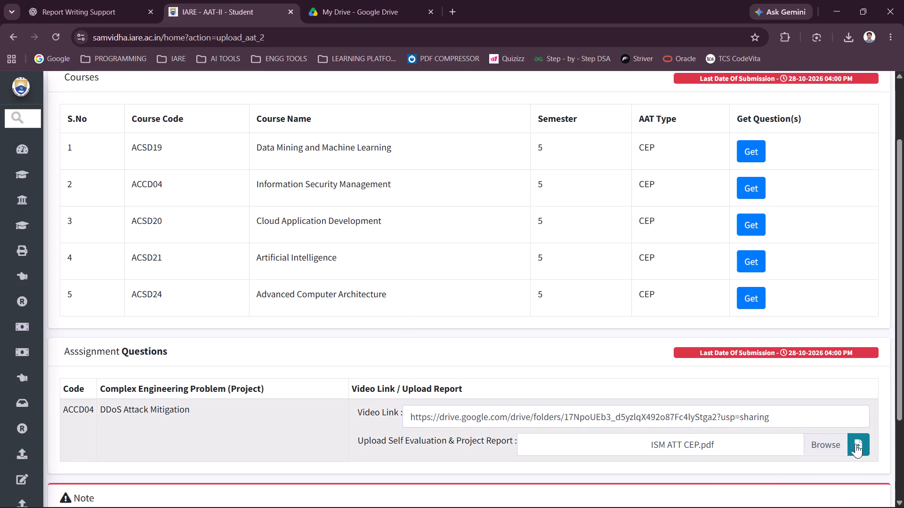
{"action": "key", "text": "Return"}
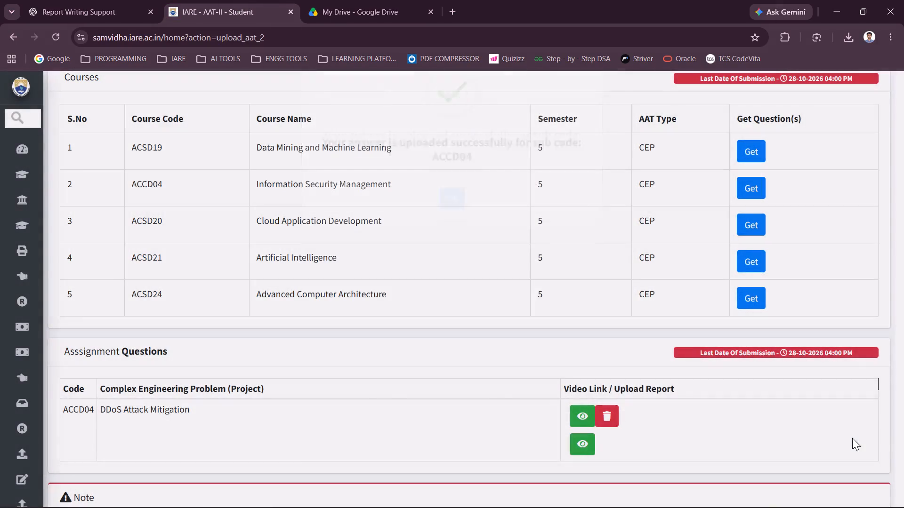
Check the assigned question and upload status of each of the five courses on the AAT-II page.
{"action": "scroll", "coordinate": [792, 327], "scroll_direction": "up", "scroll_amount": 1}
{"action": "left_click", "coordinate": [759, 212]}
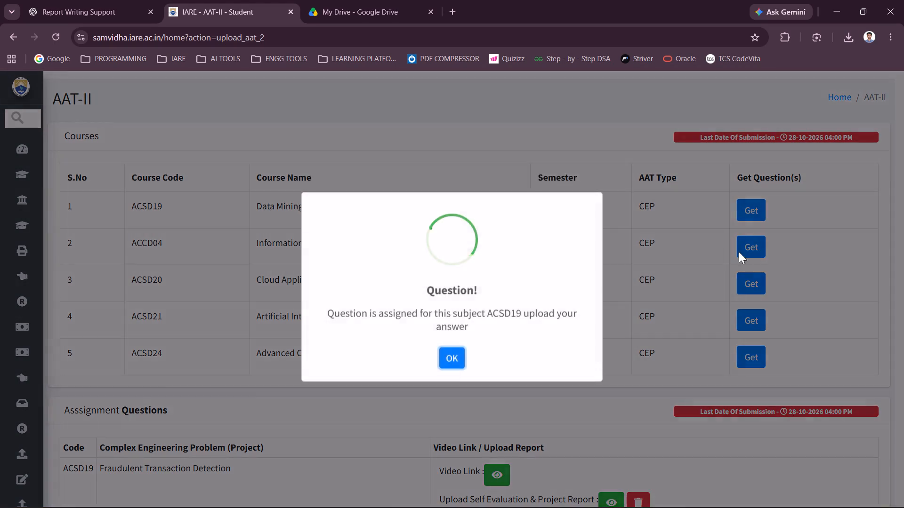
{"action": "key", "text": "Return"}
{"action": "left_click", "coordinate": [751, 245]}
{"action": "key", "text": "Return"}
{"action": "left_click", "coordinate": [756, 281]}
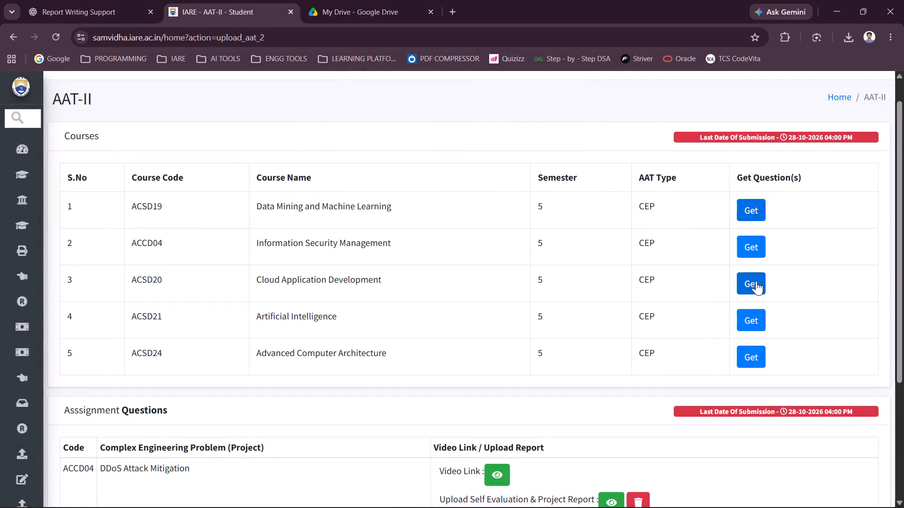
{"action": "left_click", "coordinate": [752, 286]}
{"action": "key", "text": "Return"}
{"action": "left_click", "coordinate": [750, 317]}
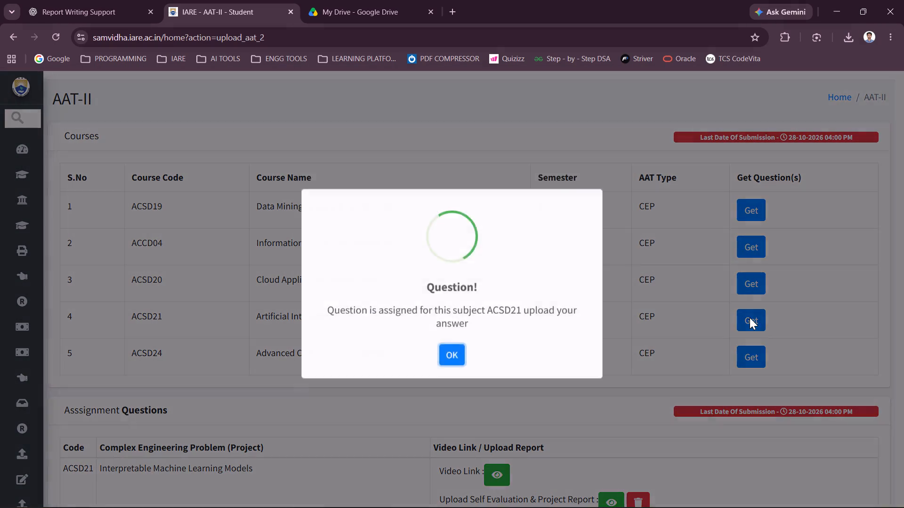
{"action": "key", "text": "Return"}
{"action": "left_click", "coordinate": [749, 356]}
{"action": "left_click", "coordinate": [749, 356]}
{"action": "key", "text": "Return"}
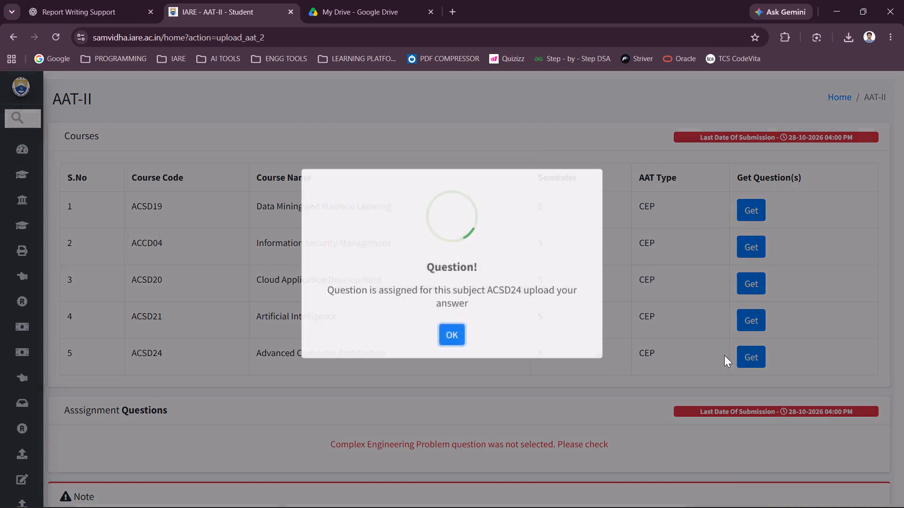
Open the AAT Question Selection page from the Academics section of the student portal.
{"action": "left_click", "coordinate": [20, 172]}
{"action": "left_click", "coordinate": [58, 169]}
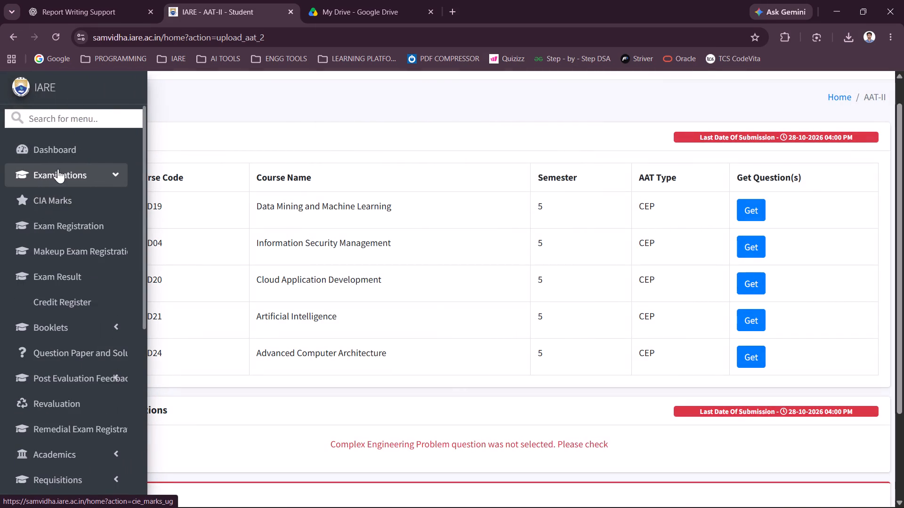
{"action": "left_click", "coordinate": [72, 214]}
{"action": "left_click", "coordinate": [72, 210]}
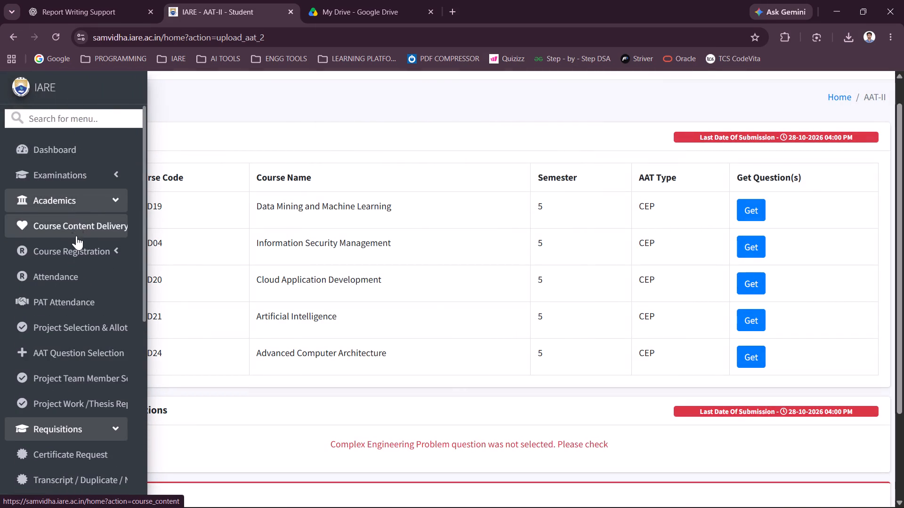
{"action": "left_click", "coordinate": [87, 343]}
Select ACSD24 - Advanced Computer Architecture and assign question 13, on compiler instruction scheduling and pipeline utilization, to the student.
{"action": "left_click", "coordinate": [158, 191]}
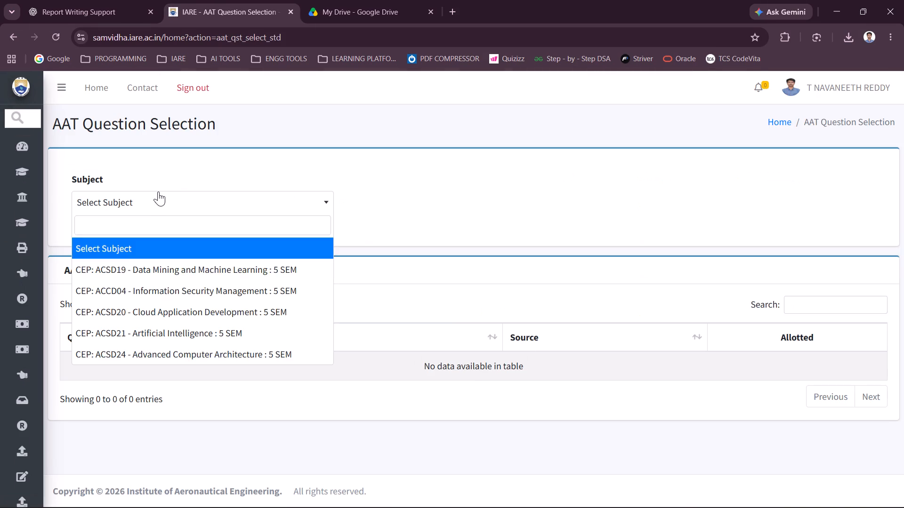
{"action": "left_click", "coordinate": [166, 357]}
{"action": "scroll", "coordinate": [339, 305], "scroll_direction": "down", "scroll_amount": 3}
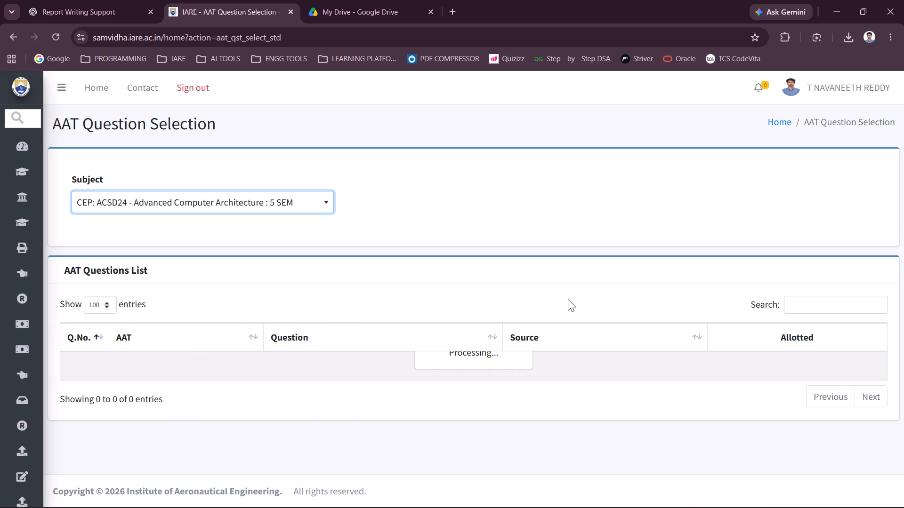
{"action": "scroll", "coordinate": [568, 302], "scroll_direction": "down", "scroll_amount": 2}
{"action": "scroll", "coordinate": [508, 358], "scroll_direction": "down", "scroll_amount": 3}
{"action": "scroll", "coordinate": [596, 306], "scroll_direction": "down", "scroll_amount": 5}
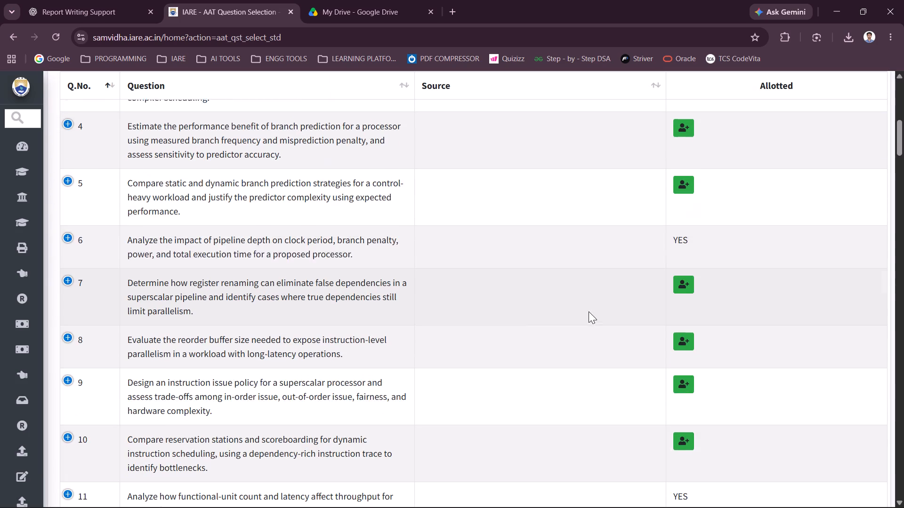
{"action": "scroll", "coordinate": [379, 330], "scroll_direction": "down", "scroll_amount": 3}
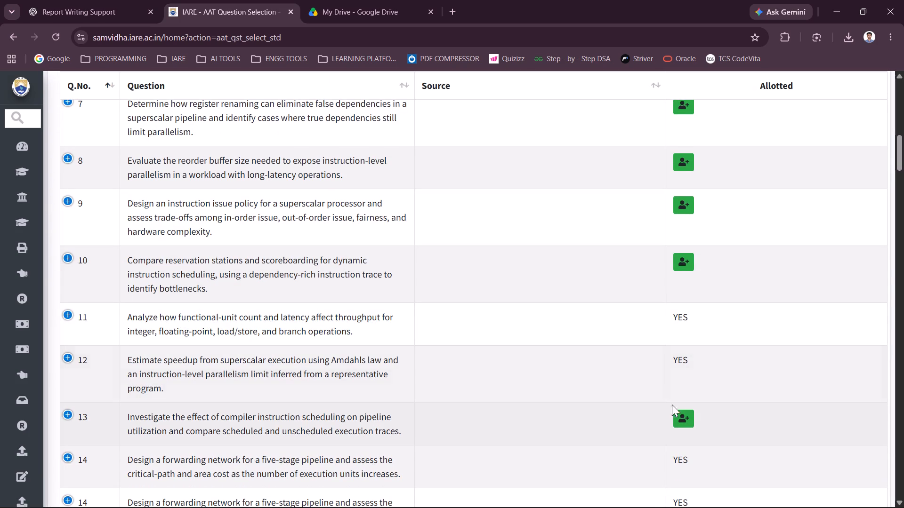
{"action": "left_click", "coordinate": [683, 412]}
{"action": "left_click", "coordinate": [448, 353]}
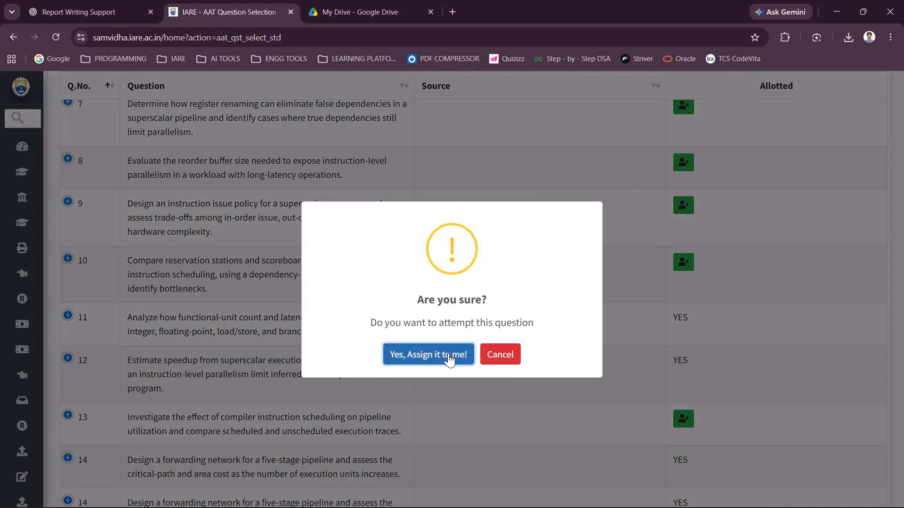
{"action": "left_click", "coordinate": [446, 309]}
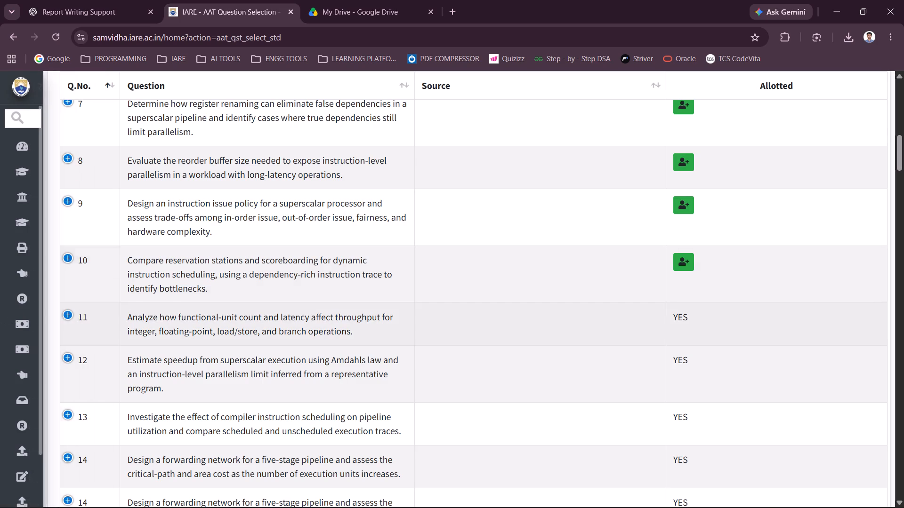
{"action": "scroll", "coordinate": [59, 213], "scroll_direction": "down", "scroll_amount": 8}
{"action": "left_click", "coordinate": [69, 444]}
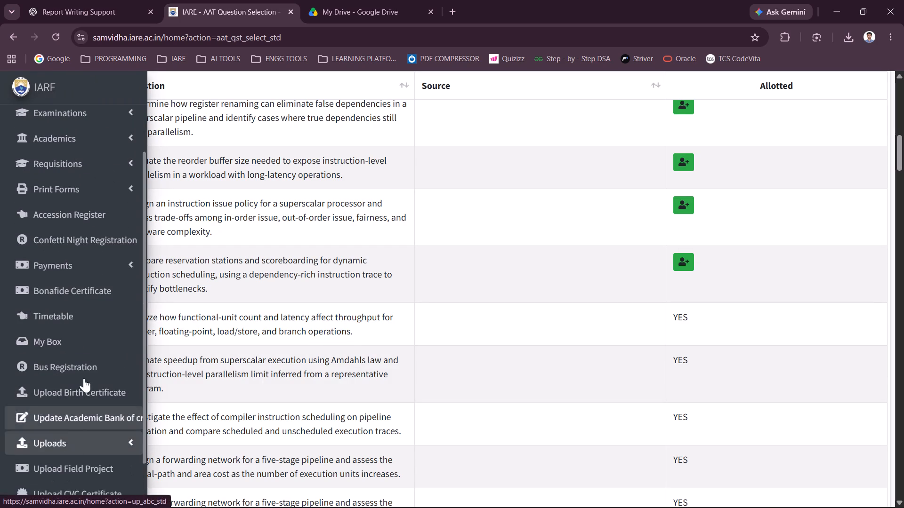
{"action": "scroll", "coordinate": [96, 354], "scroll_direction": "down", "scroll_amount": 6}
{"action": "left_click", "coordinate": [67, 397]}
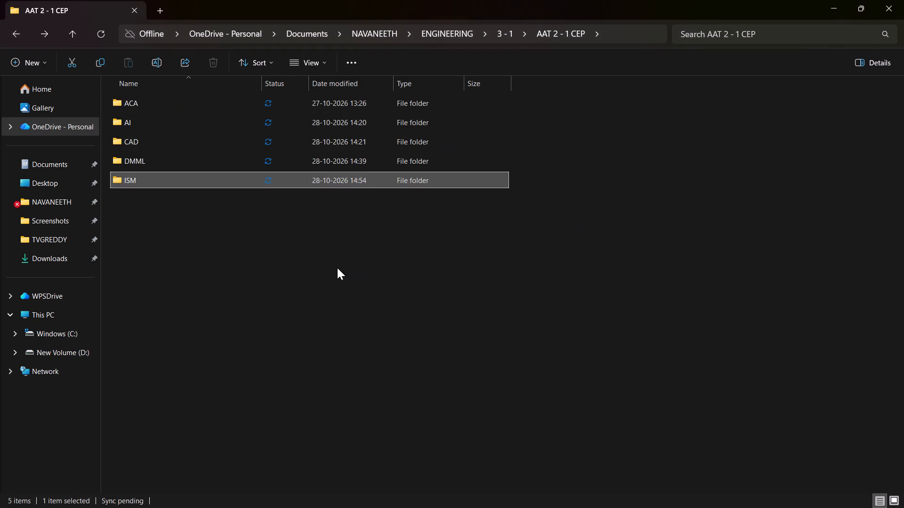
{"action": "key", "text": "Up"}
{"action": "key", "text": "Up"}
{"action": "key", "text": "Up"}
{"action": "key", "text": "Up"}
{"action": "key", "text": "Return"}
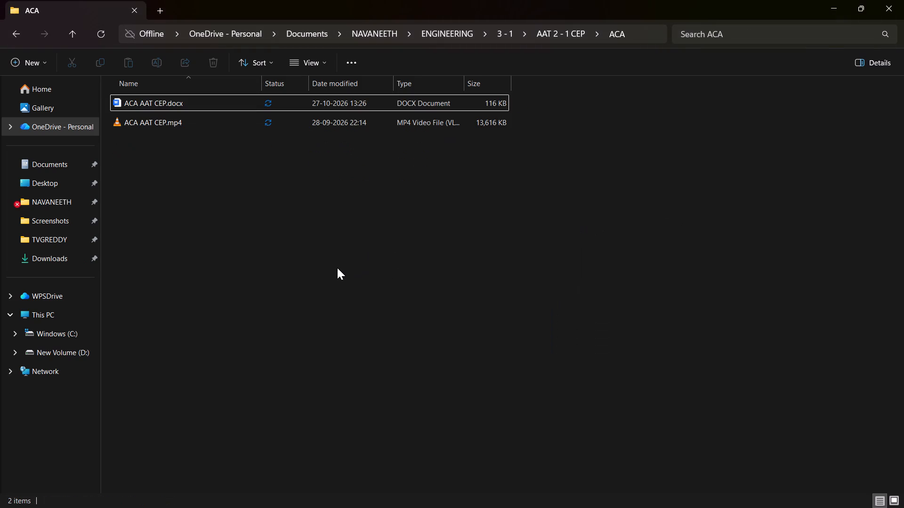
{"action": "key", "text": "Down"}
{"action": "key", "text": "Up"}
{"action": "key", "text": "Return"}
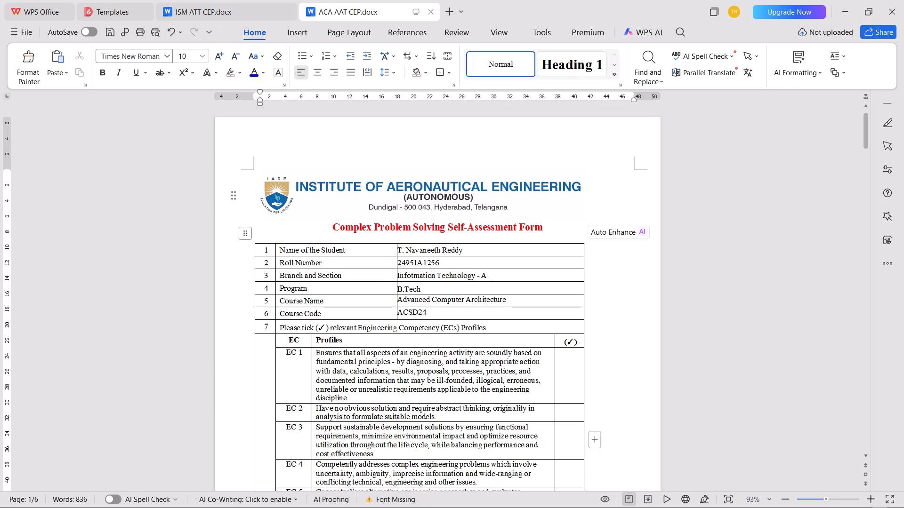
Correct the Branch and Section entry in the self-assessment form to "Information Technology - A" and save the document.
{"action": "left_click", "coordinate": [415, 273]}
{"action": "key", "text": "BackSpace"}
{"action": "key", "text": "r"}
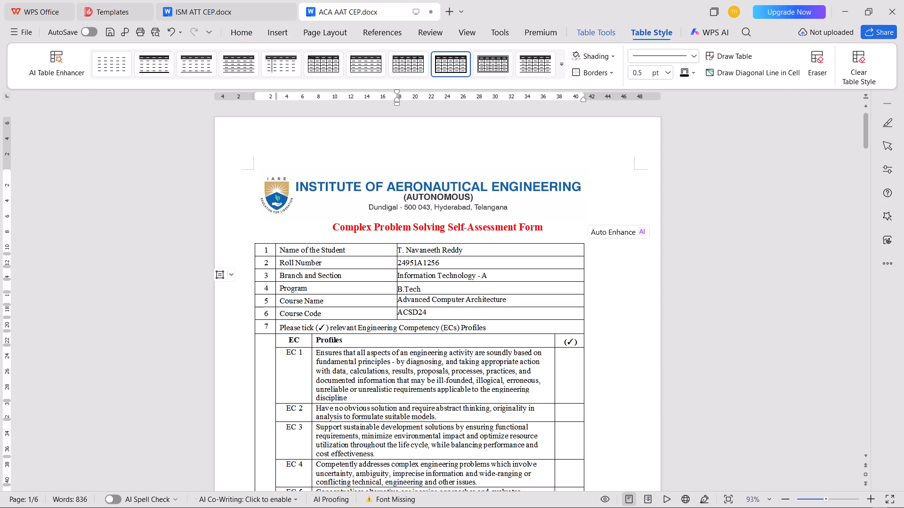
{"action": "key", "text": "ctrl+s"}
Look through the pages of the Complex Problem Solving Self-Assessment Form to see what needs filling in.
{"action": "scroll", "coordinate": [448, 256], "scroll_direction": "down", "scroll_amount": 9}
{"action": "scroll", "coordinate": [434, 277], "scroll_direction": "up", "scroll_amount": 1}
{"action": "scroll", "coordinate": [434, 277], "scroll_direction": "down", "scroll_amount": 2}
{"action": "scroll", "coordinate": [432, 277], "scroll_direction": "up", "scroll_amount": 1}
{"action": "scroll", "coordinate": [431, 278], "scroll_direction": "down", "scroll_amount": 6}
{"action": "scroll", "coordinate": [334, 287], "scroll_direction": "up", "scroll_amount": 1}
{"action": "scroll", "coordinate": [312, 291], "scroll_direction": "down", "scroll_amount": 6}
{"action": "scroll", "coordinate": [225, 281], "scroll_direction": "up", "scroll_amount": 1}
{"action": "scroll", "coordinate": [225, 281], "scroll_direction": "down", "scroll_amount": 3}
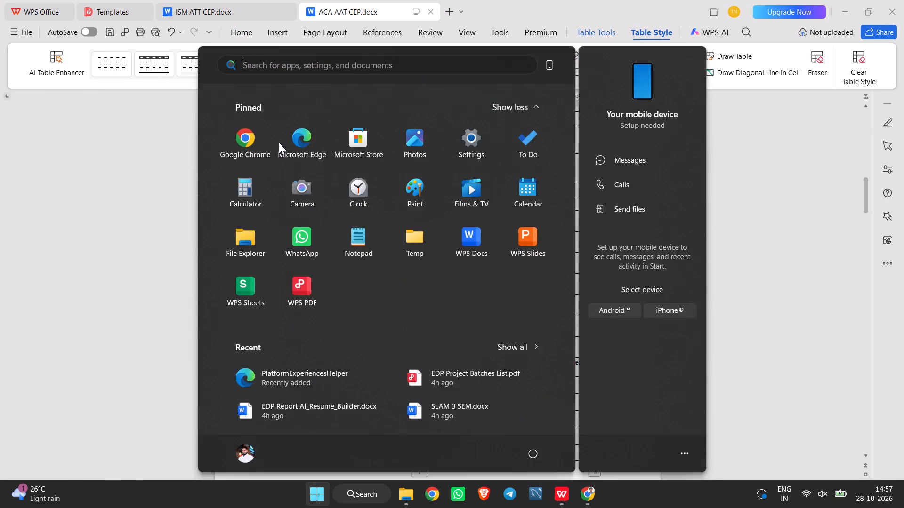
Search the computer for "aca sy" and open aca syllabus.pdf.
{"action": "type", "text": "aca sy"}
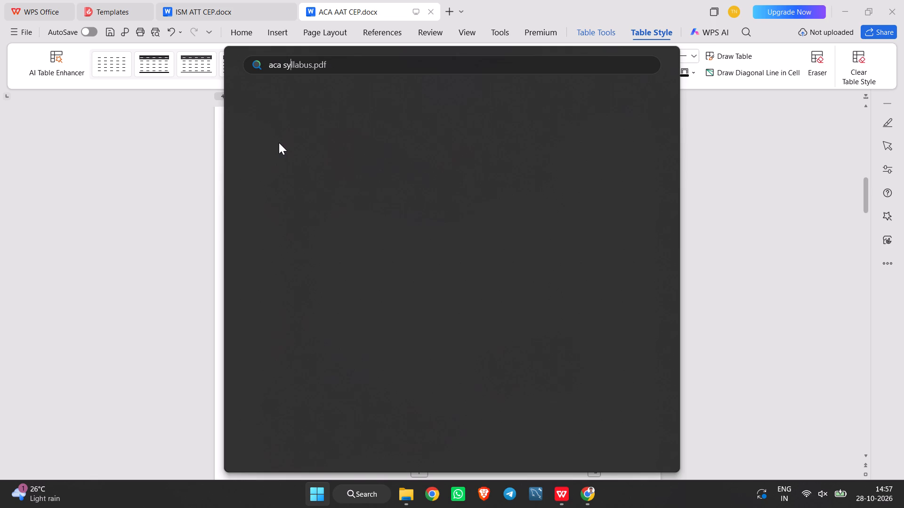
{"action": "key", "text": "Return"}
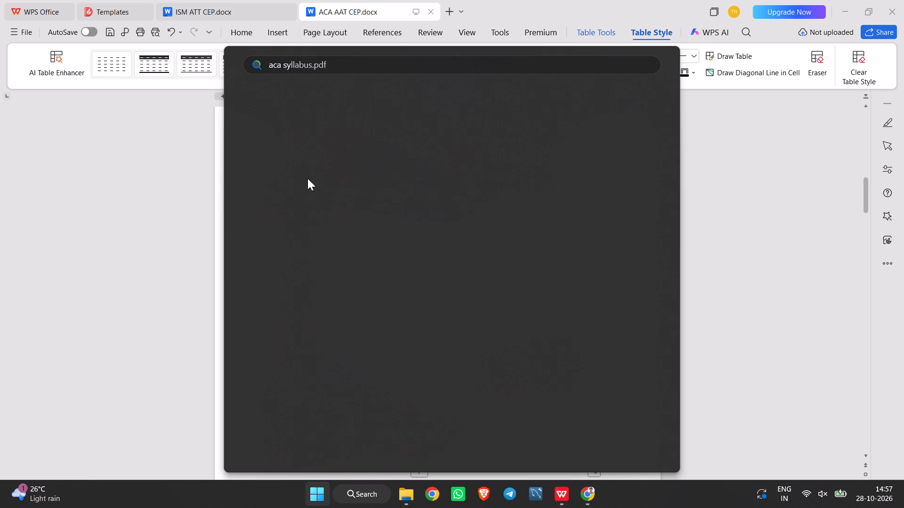
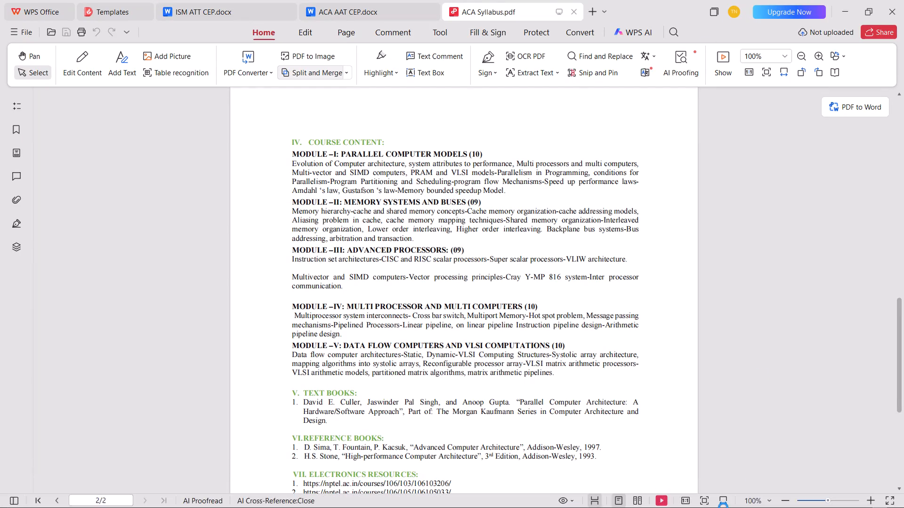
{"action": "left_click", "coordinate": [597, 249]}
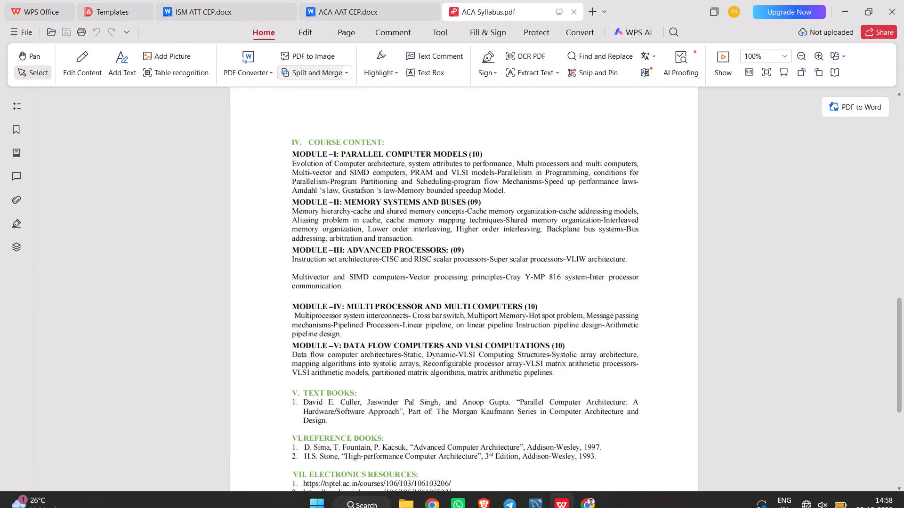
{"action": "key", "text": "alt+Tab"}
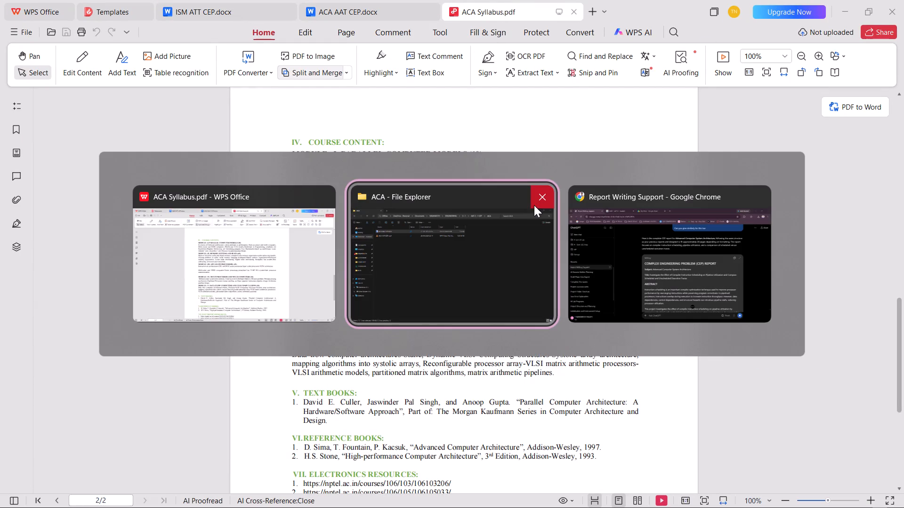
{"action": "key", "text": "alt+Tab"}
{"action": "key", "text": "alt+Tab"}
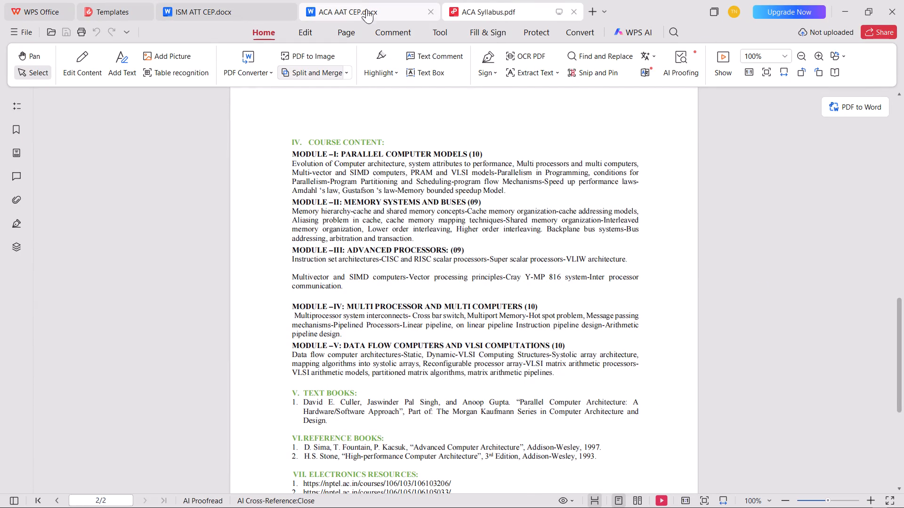
Close the finished ISM ATT CEP.docx document and return to the self-assessment form in ACA AAT CEP.docx.
{"action": "left_click", "coordinate": [362, 15]}
{"action": "left_click", "coordinate": [272, 16]}
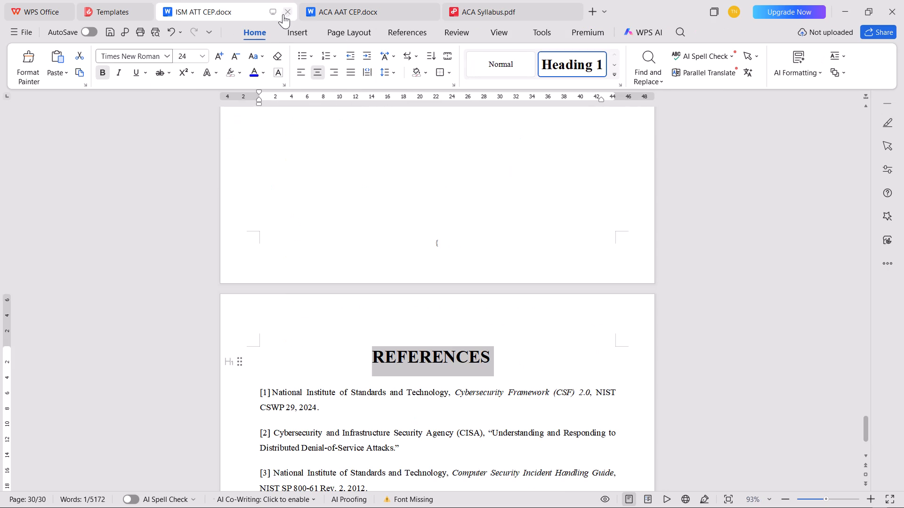
{"action": "left_click", "coordinate": [286, 12]}
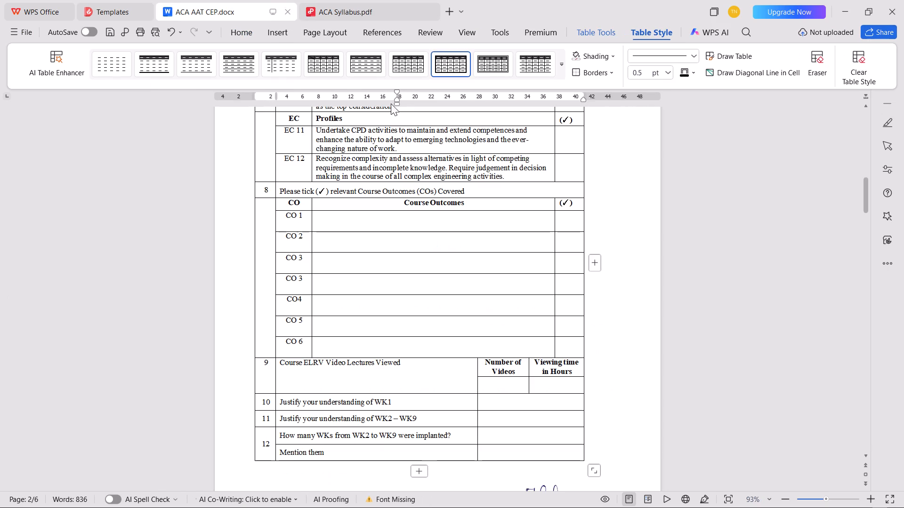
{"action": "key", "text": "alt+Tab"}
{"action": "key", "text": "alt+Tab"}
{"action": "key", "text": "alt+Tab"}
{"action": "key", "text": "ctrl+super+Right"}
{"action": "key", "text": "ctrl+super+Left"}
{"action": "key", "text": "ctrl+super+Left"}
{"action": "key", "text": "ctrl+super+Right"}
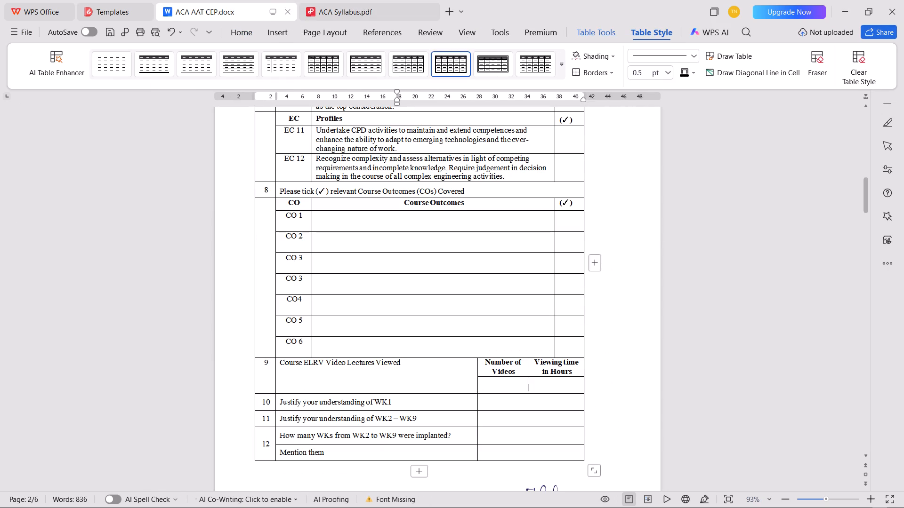